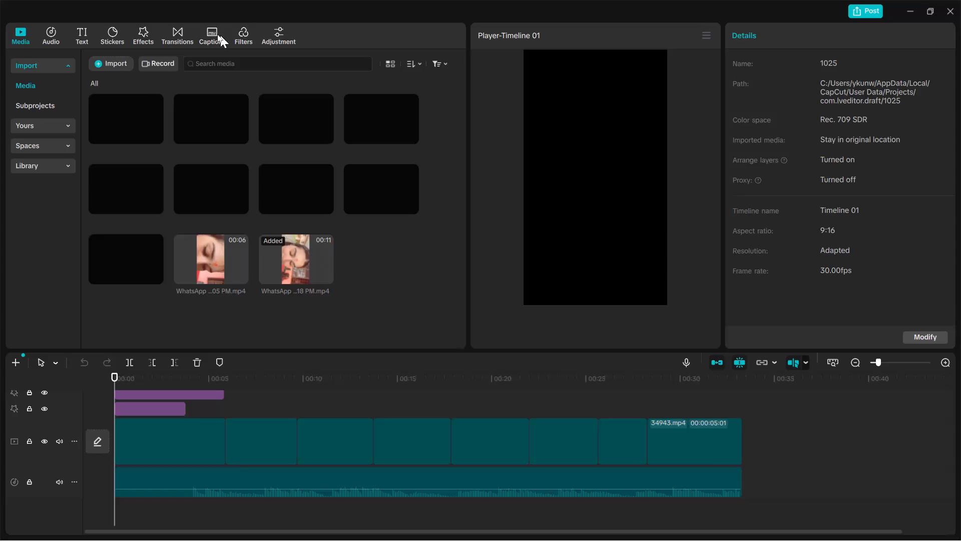
Open the transitions library and try to reload its content.
left_click(172, 37)
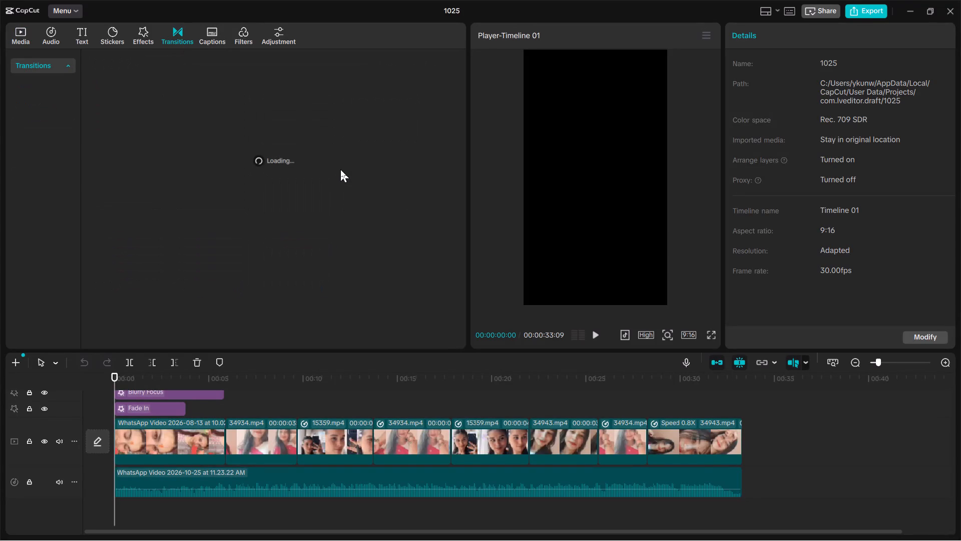
double_click(324, 157)
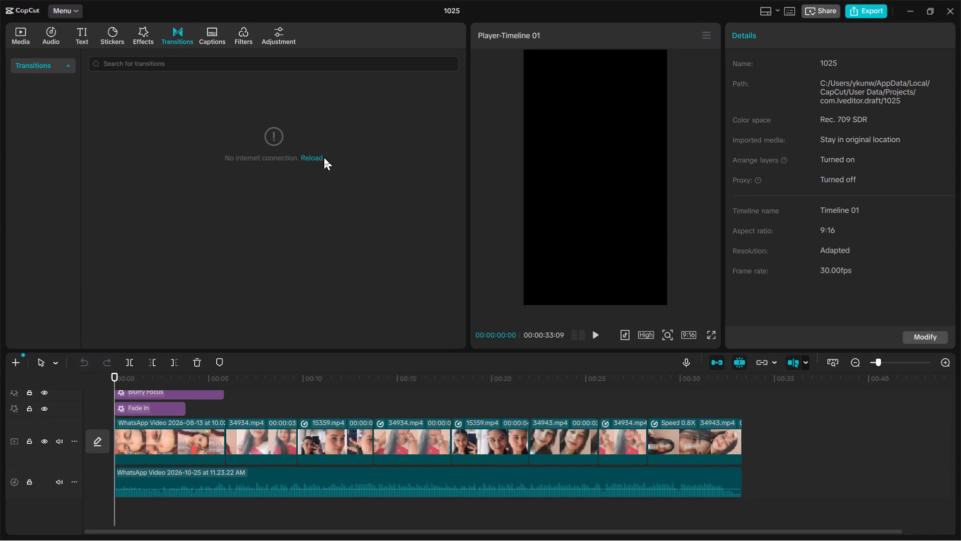
double_click(320, 160)
double_click(316, 160)
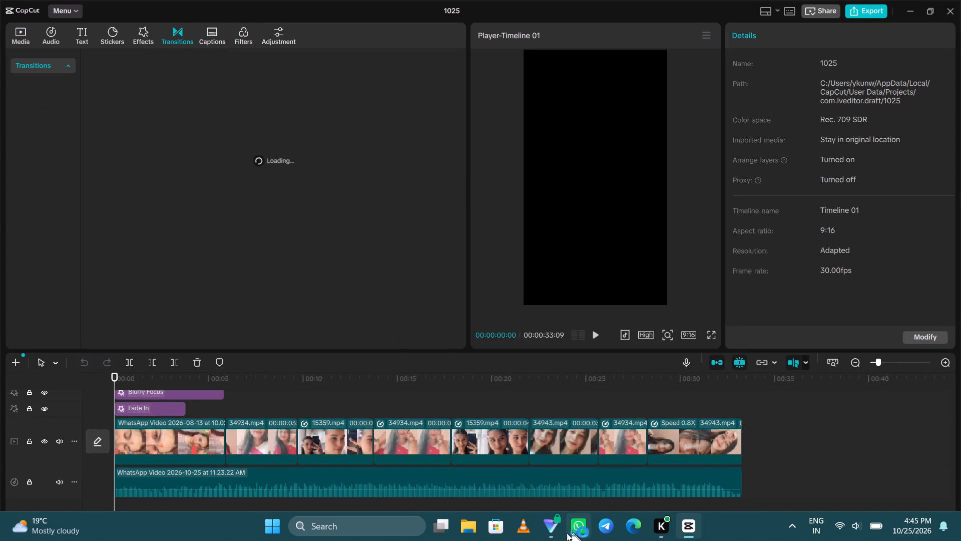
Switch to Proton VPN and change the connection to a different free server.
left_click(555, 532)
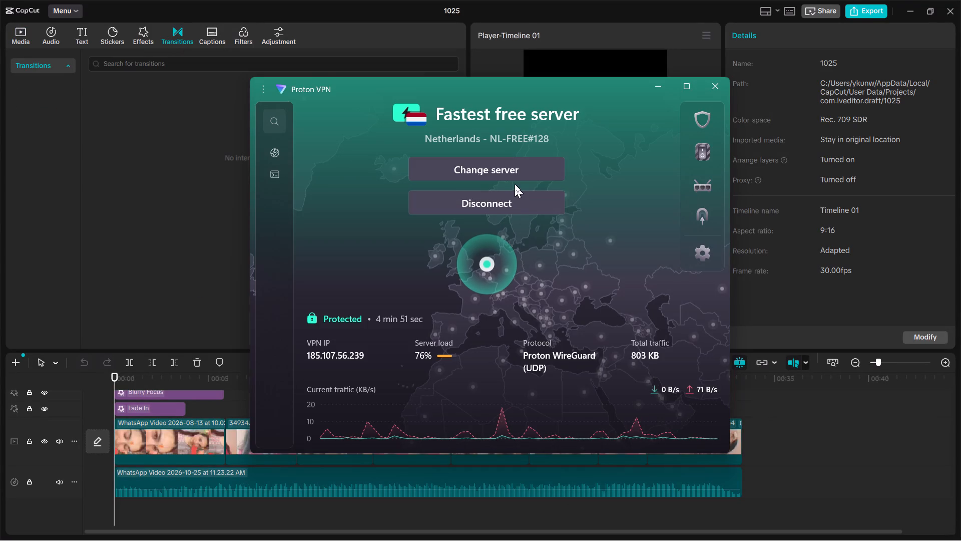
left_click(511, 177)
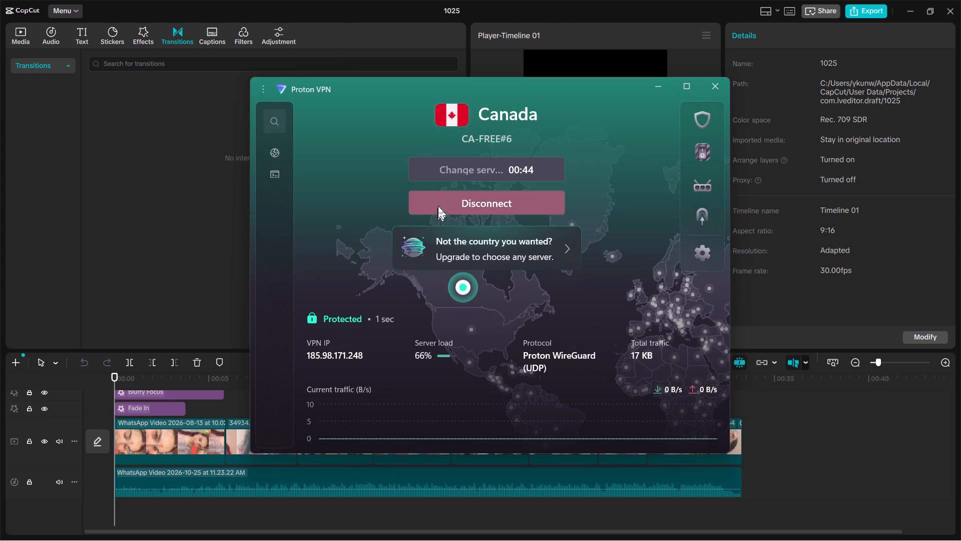
Return to CapCut and retry loading the transitions library.
left_click(178, 163)
double_click(317, 154)
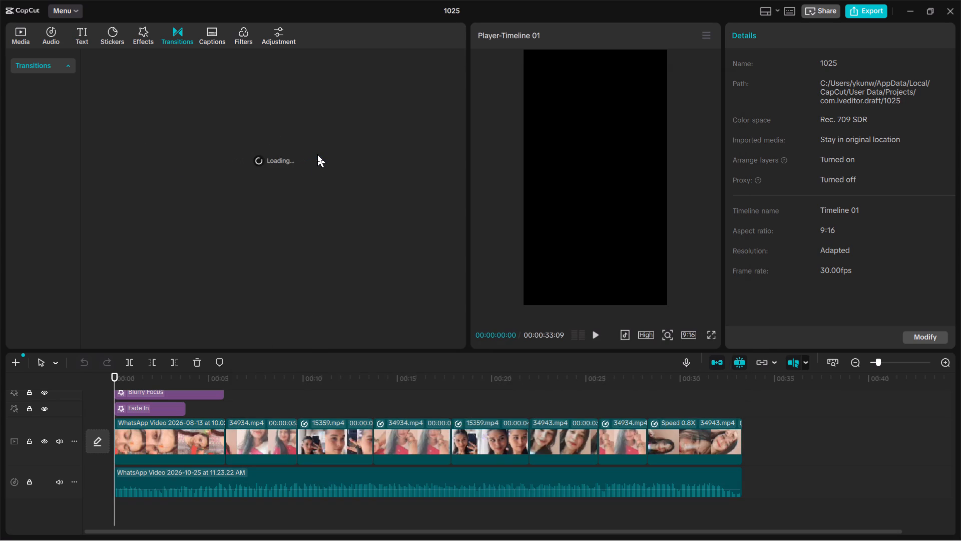
left_click(316, 157)
left_click(314, 163)
left_click_drag(314, 163, 306, 159)
Open the video effects library and try to reload its content.
left_click(60, 32)
triple_click(151, 42)
left_click(148, 41)
double_click(147, 38)
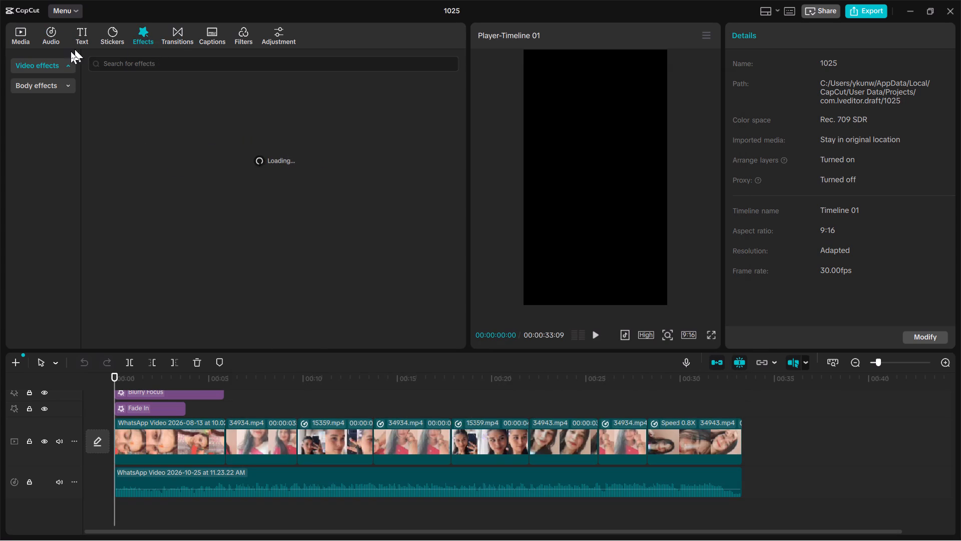
left_click(69, 65)
left_click(69, 65)
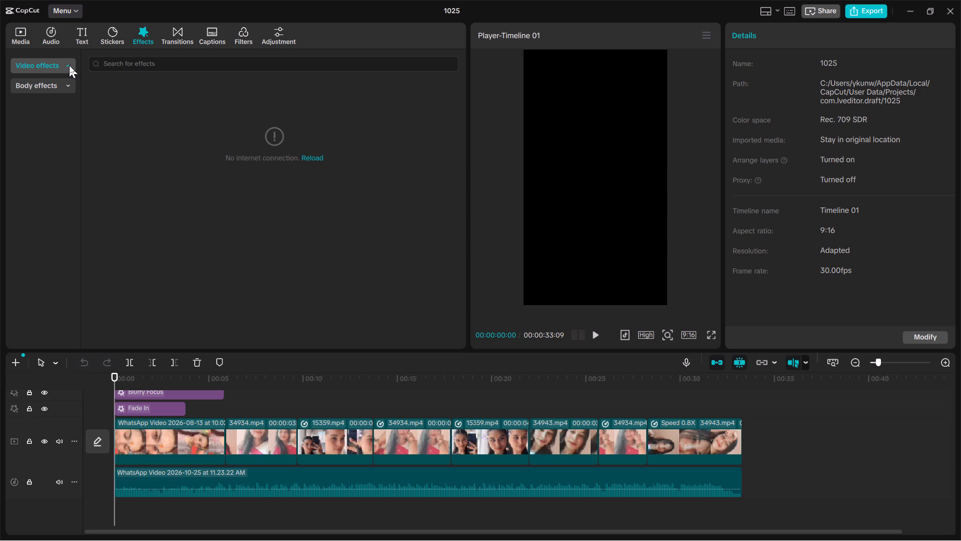
left_click(69, 65)
left_click(69, 65)
left_click(319, 162)
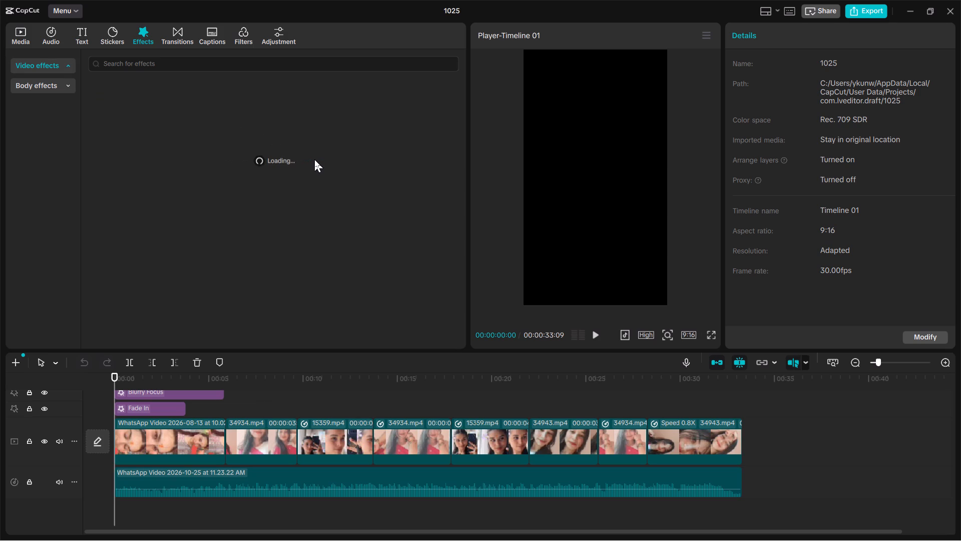
double_click(314, 159)
Close project 1025 and open project 0927 from the home screen.
left_click(275, 468)
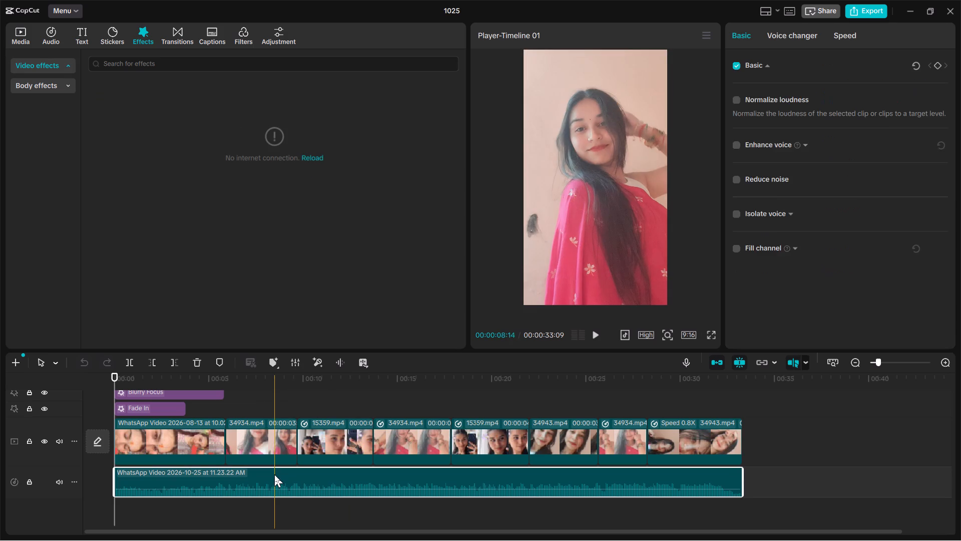
left_click(274, 475)
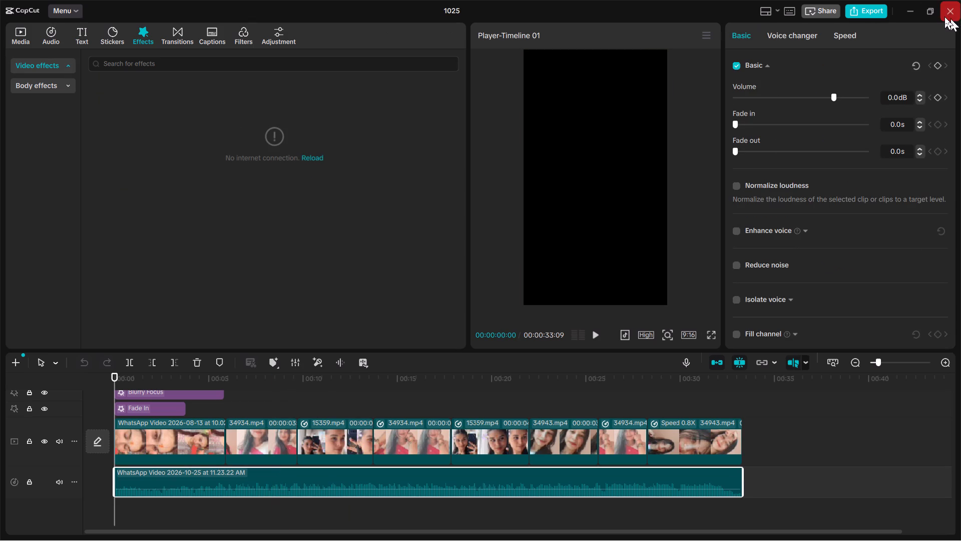
left_click(944, 17)
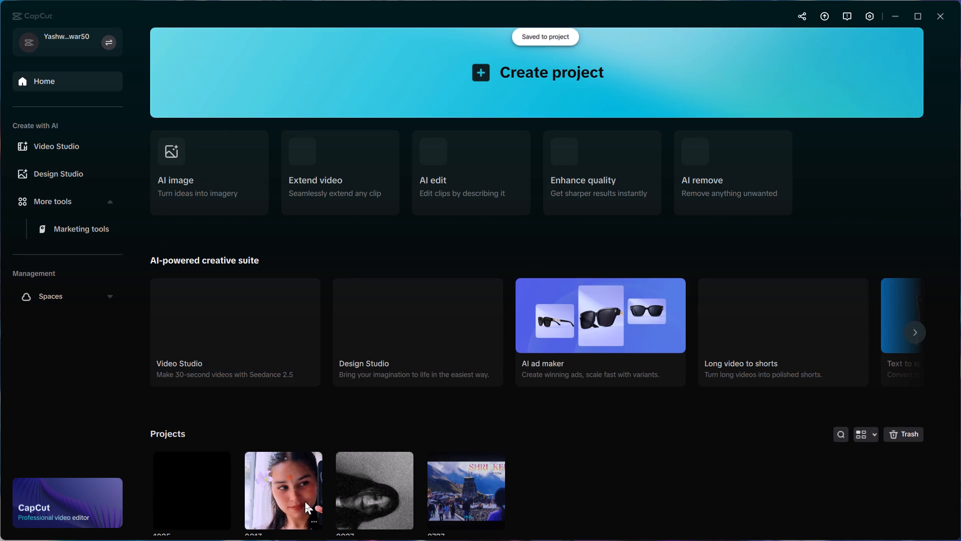
left_click(386, 495)
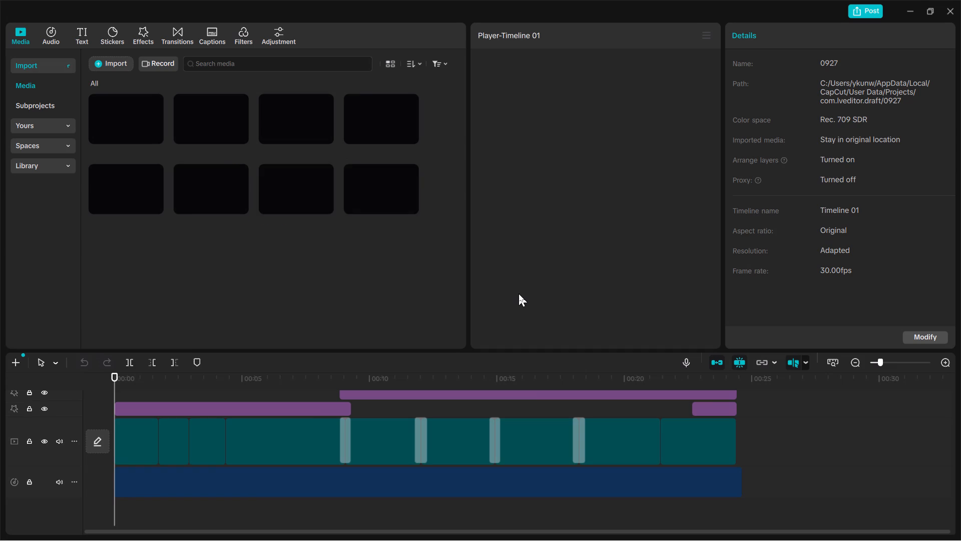
Select the BW Daze effect in project 0927 and try the effects and transitions libraries there.
left_click(228, 405)
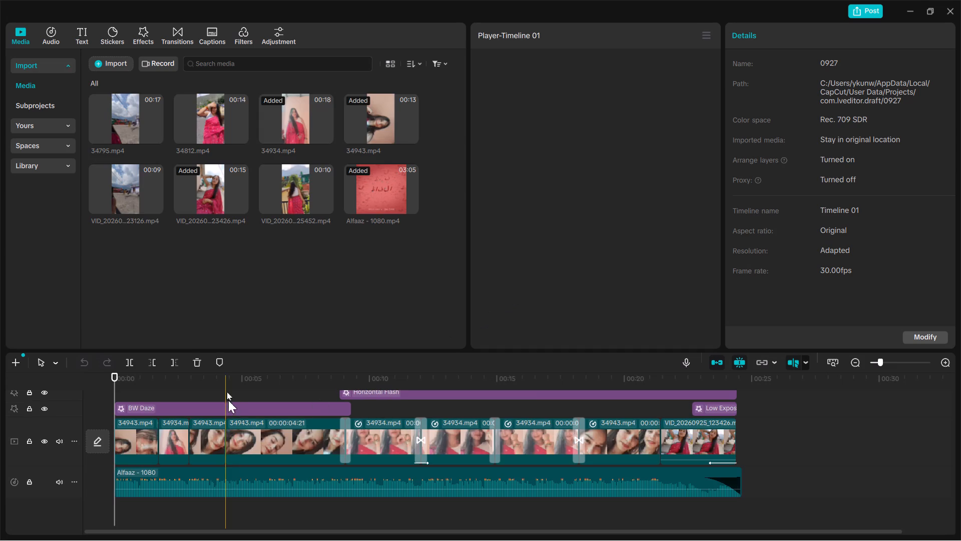
left_click(151, 41)
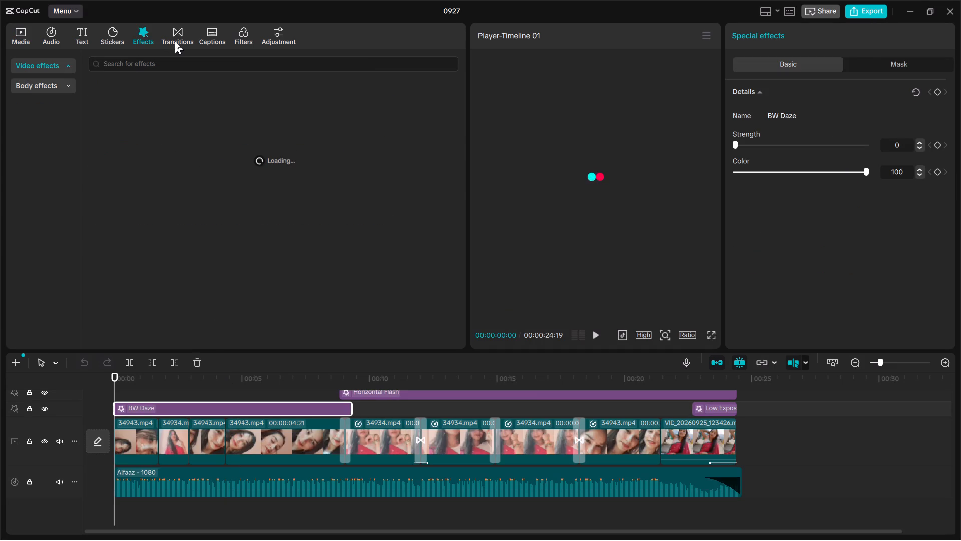
left_click(175, 41)
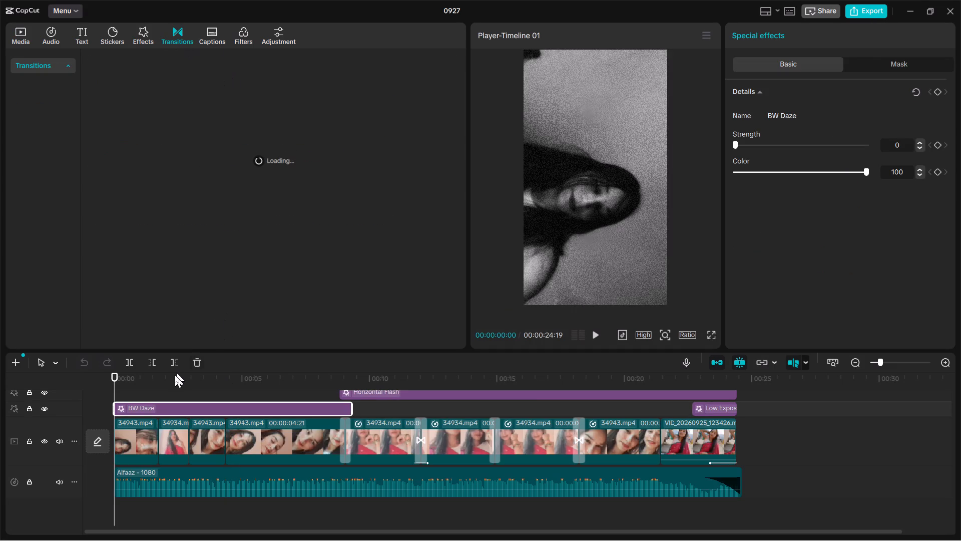
Play back the 0927 timeline and examine its individual clips, effects and transitions.
key("space")
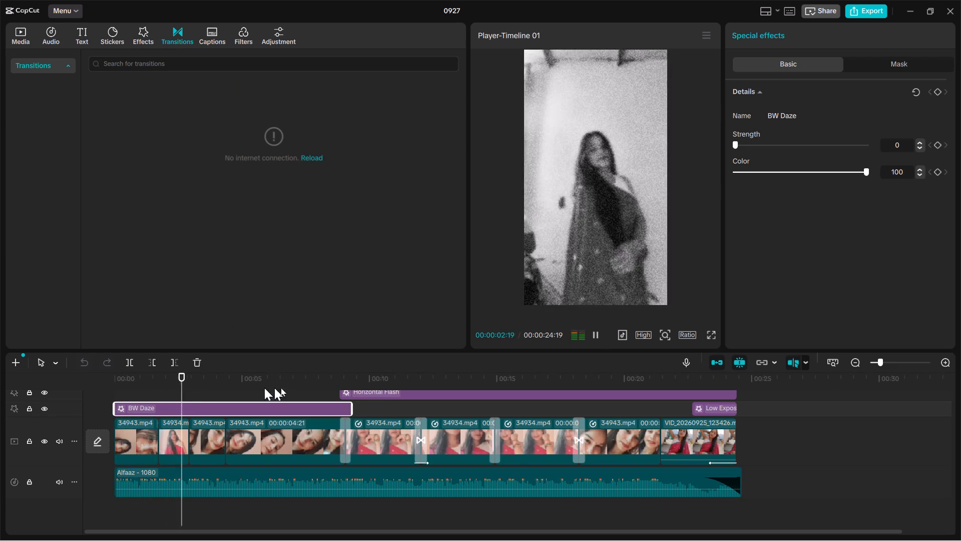
scroll(857, 526, "down", 4)
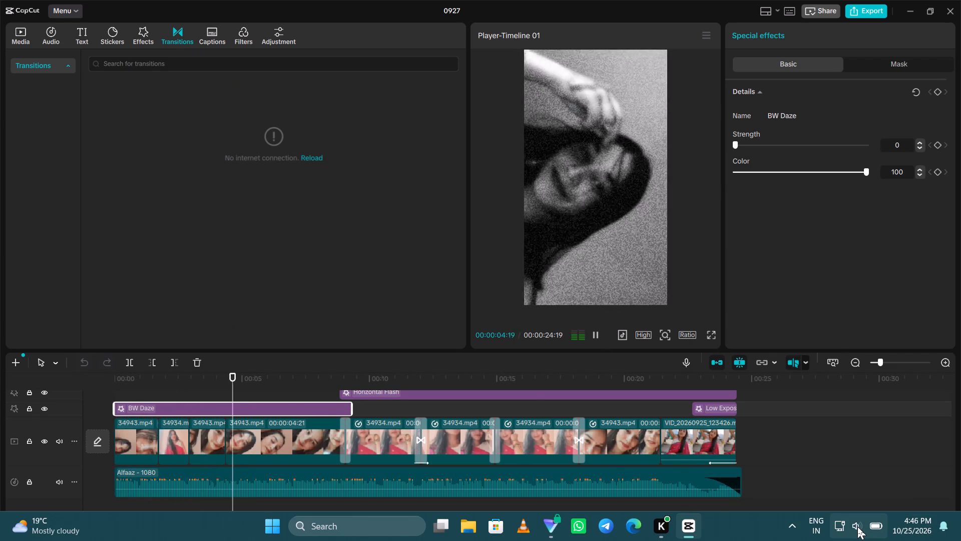
scroll(857, 526, "down", 1)
scroll(857, 526, "up", 2)
scroll(766, 461, "up", 3)
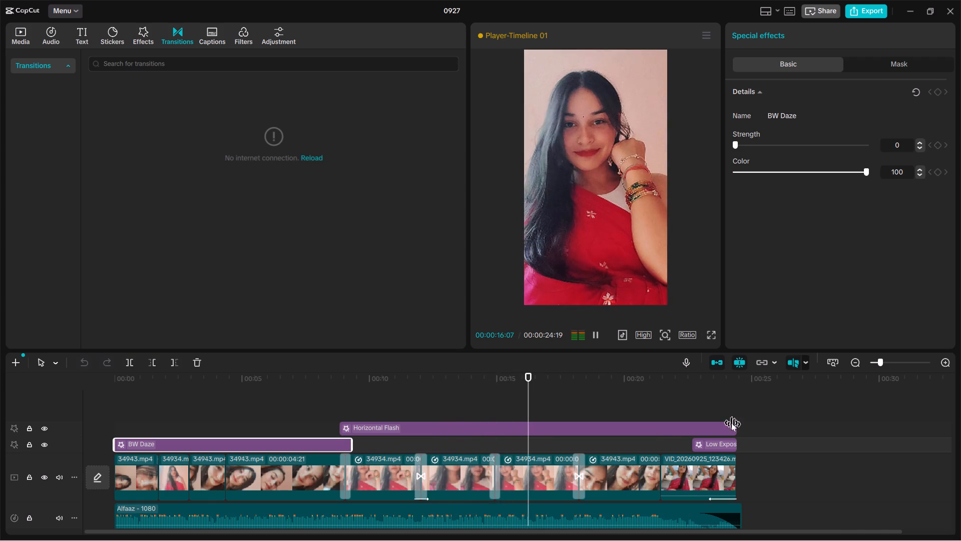
key("space")
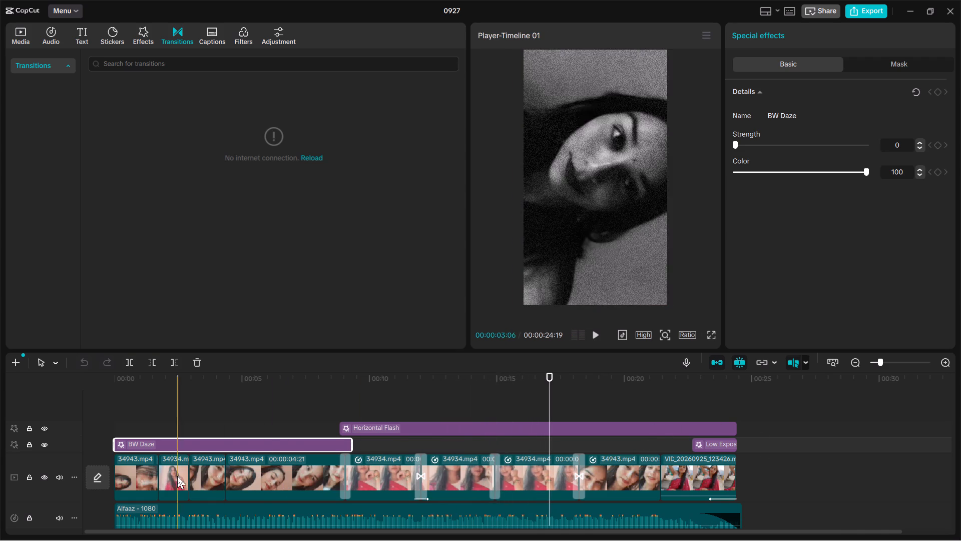
left_click(152, 476)
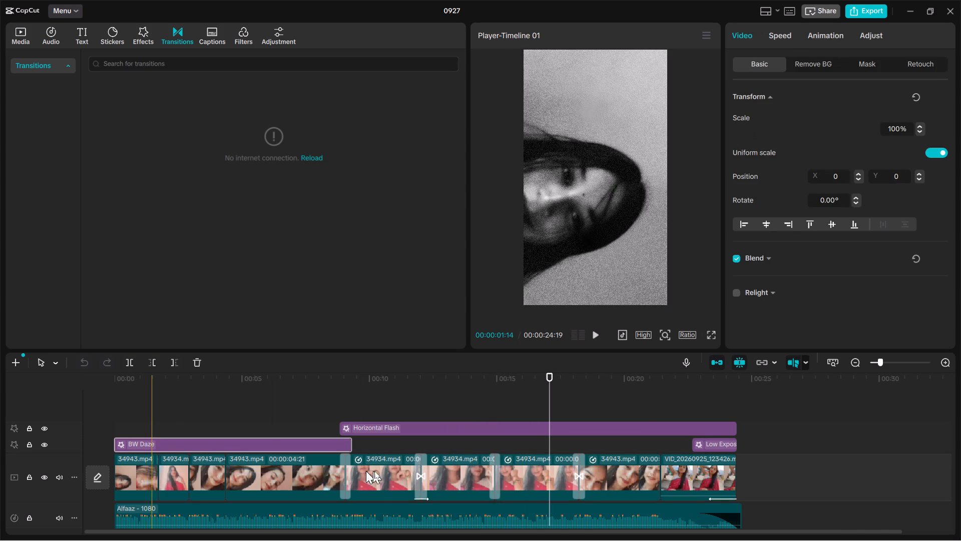
left_click(379, 471)
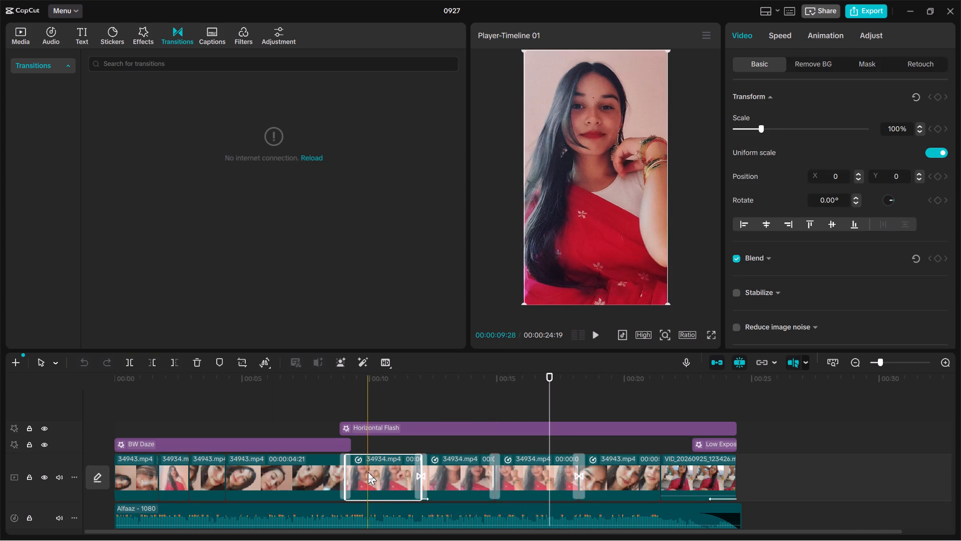
left_click(273, 478)
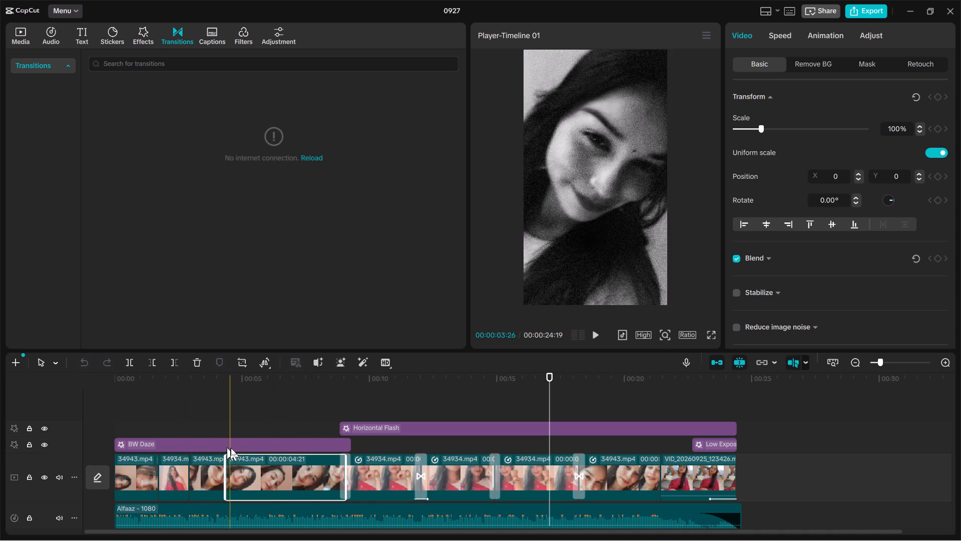
scroll(466, 470, "up", 3)
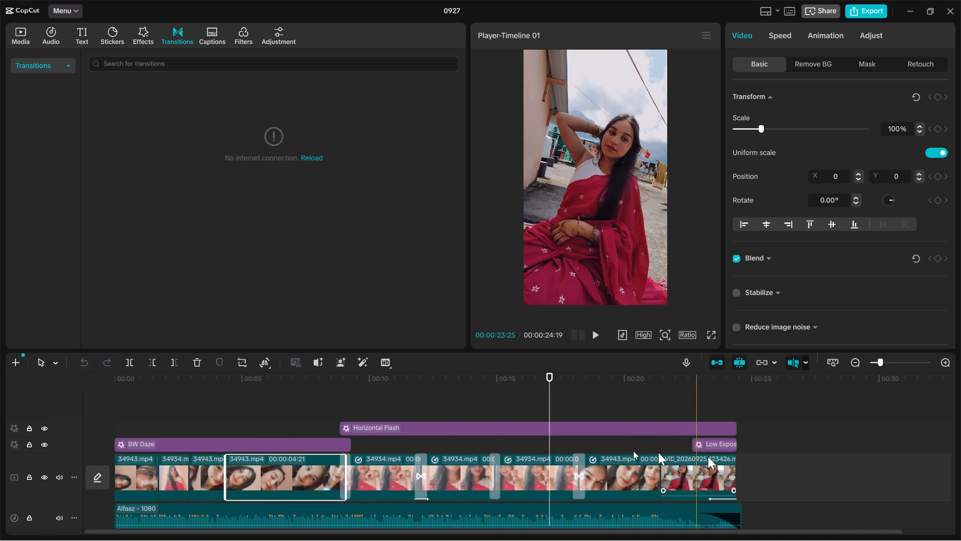
Retry loading the transitions library in project 0927.
left_click(310, 151)
left_click(310, 164)
left_click(308, 159)
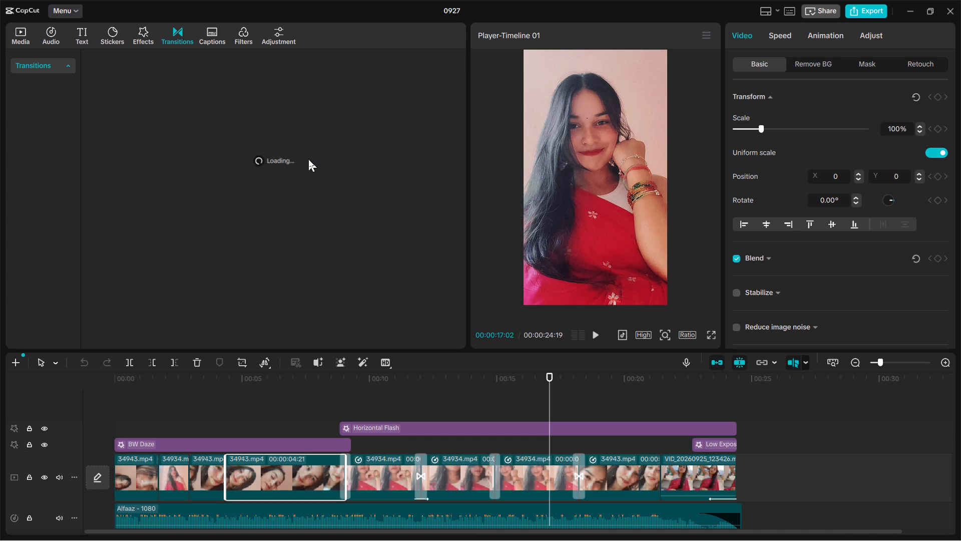
Close project 0927 and reopen project 1025 from the home screen.
left_click(946, 15)
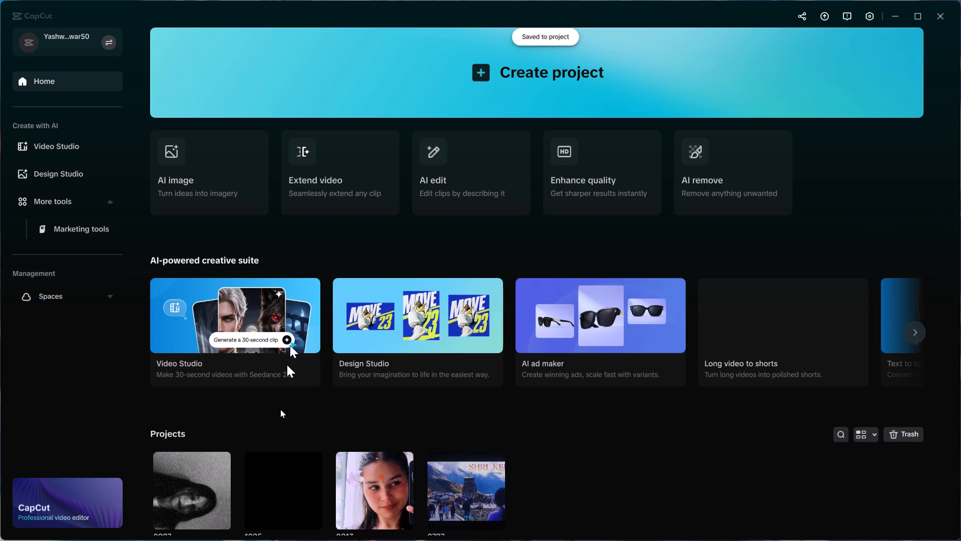
left_click(295, 496)
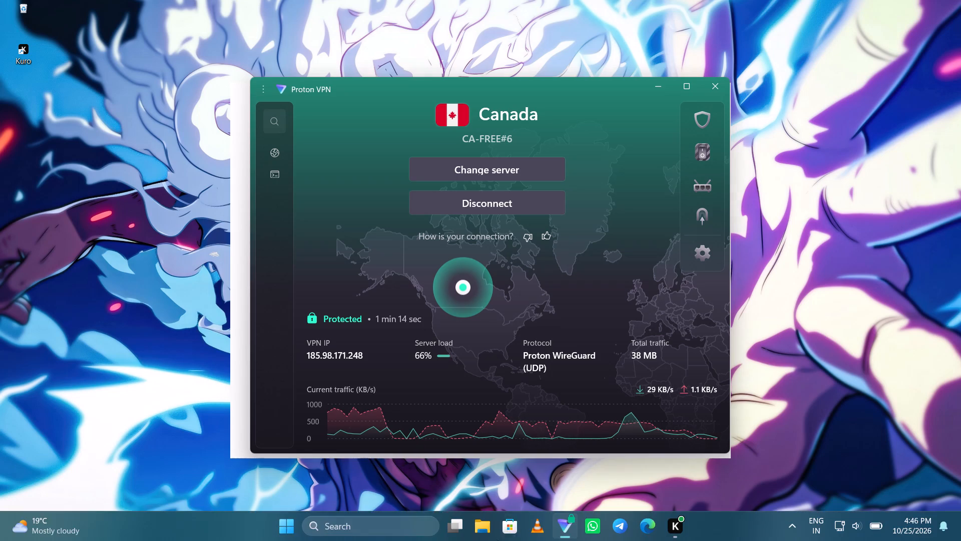
Disconnect Proton VPN from its server and close its window.
left_click(500, 197)
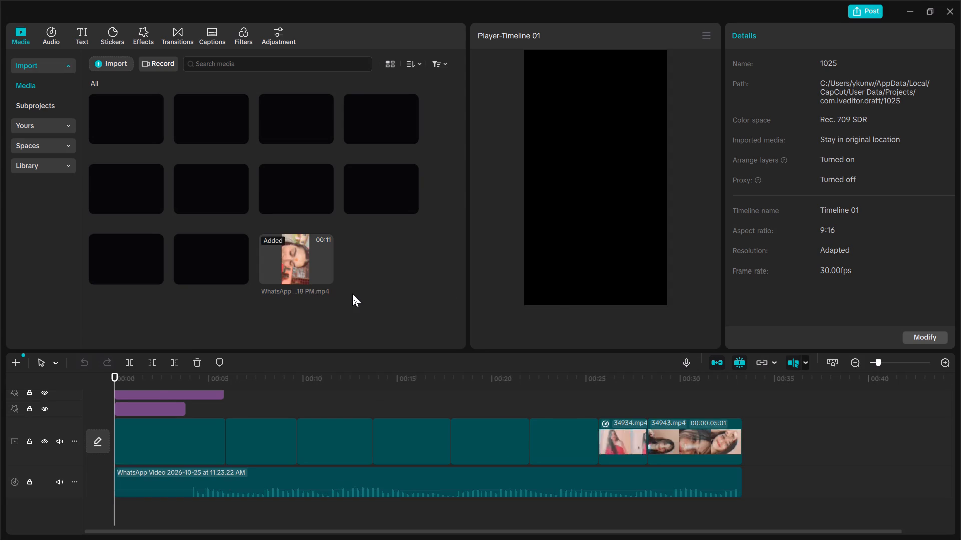
left_click(543, 521)
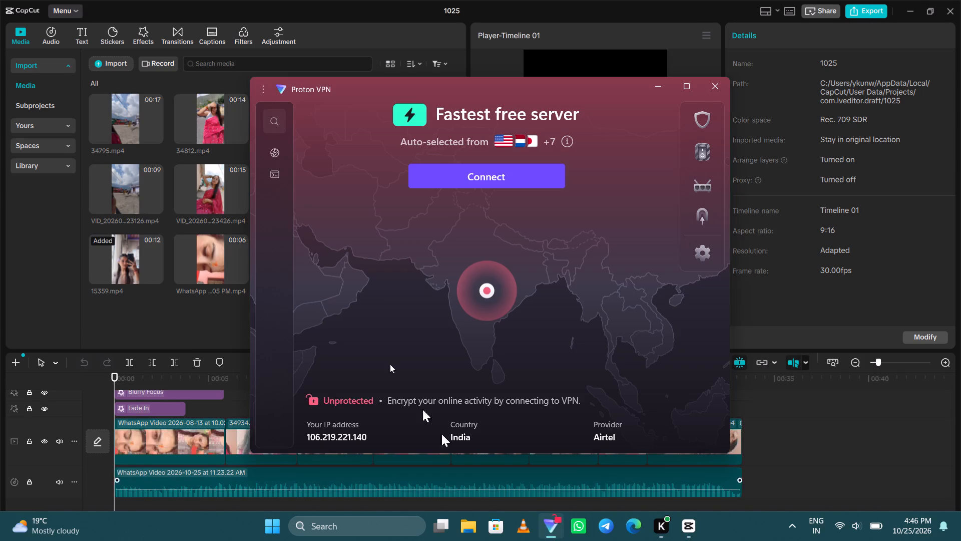
left_click(711, 89)
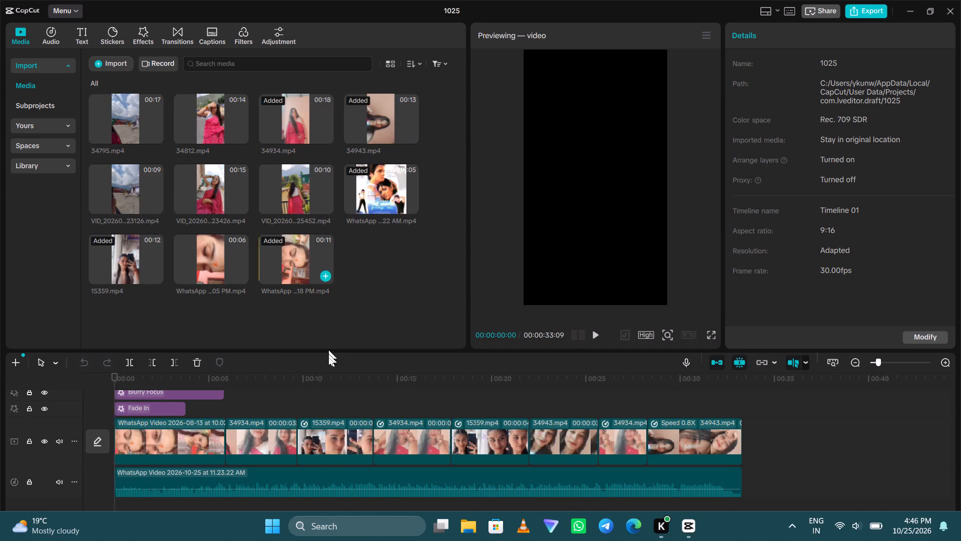
Play the project 1025 timeline from the start.
left_click(592, 337)
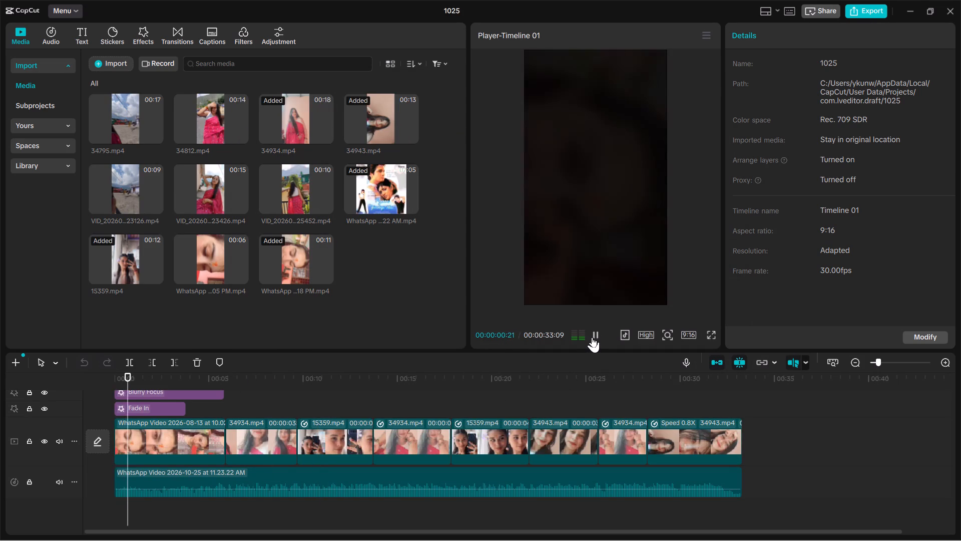
Open the transitions library in project 1025 and try to reload its content.
left_click(170, 45)
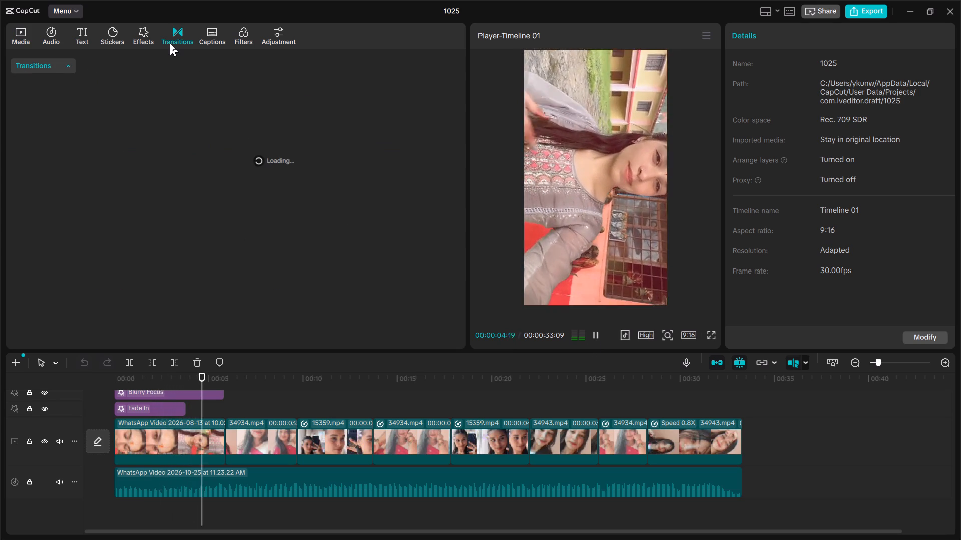
left_click(310, 154)
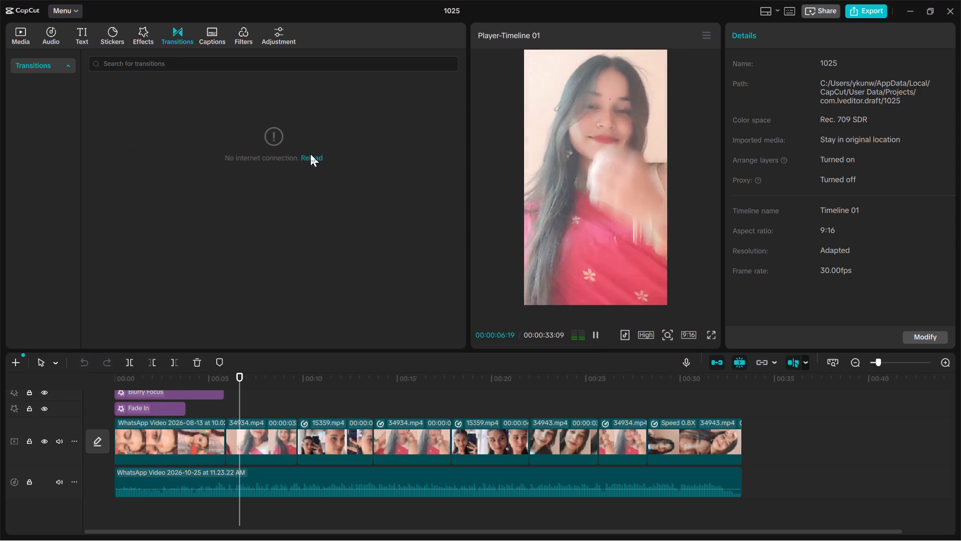
left_click(310, 156)
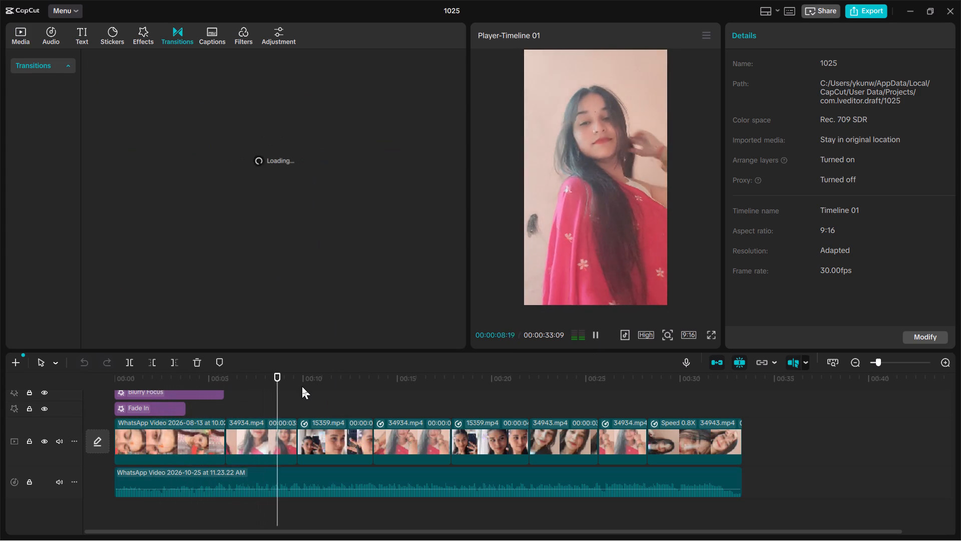
Play and scrub the timeline around the cut between the opening WhatsApp clip and the first 34934.mp4 clip.
scroll(320, 415, "up", 4)
key("space")
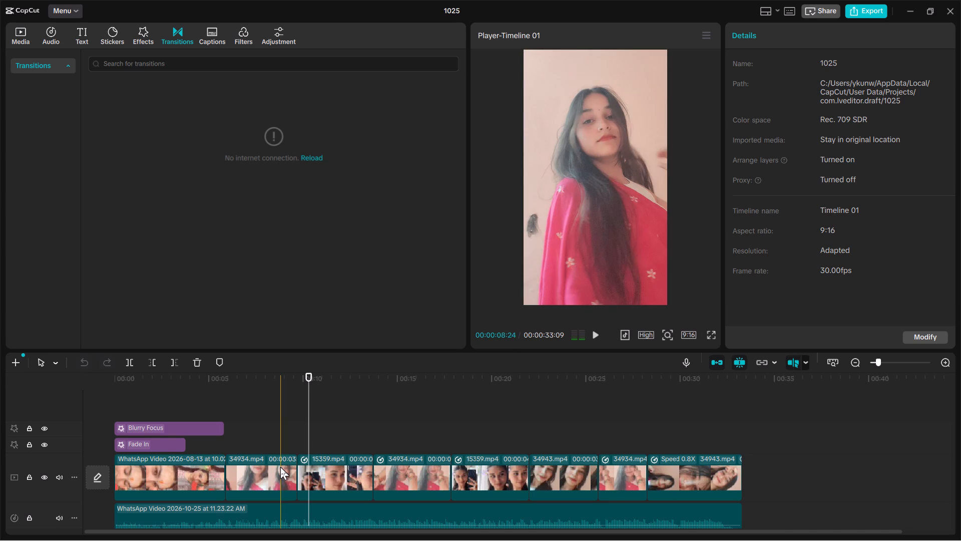
left_click(280, 467)
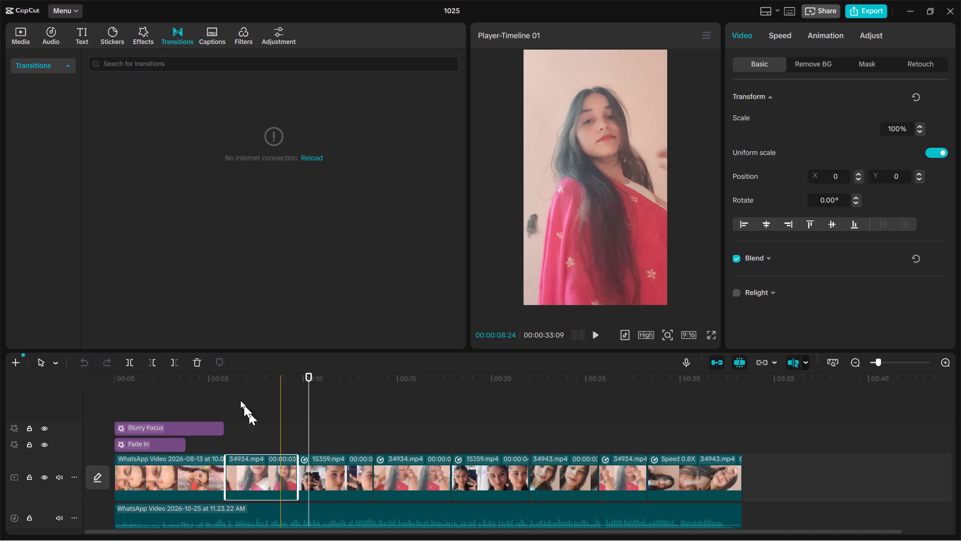
left_click(229, 418)
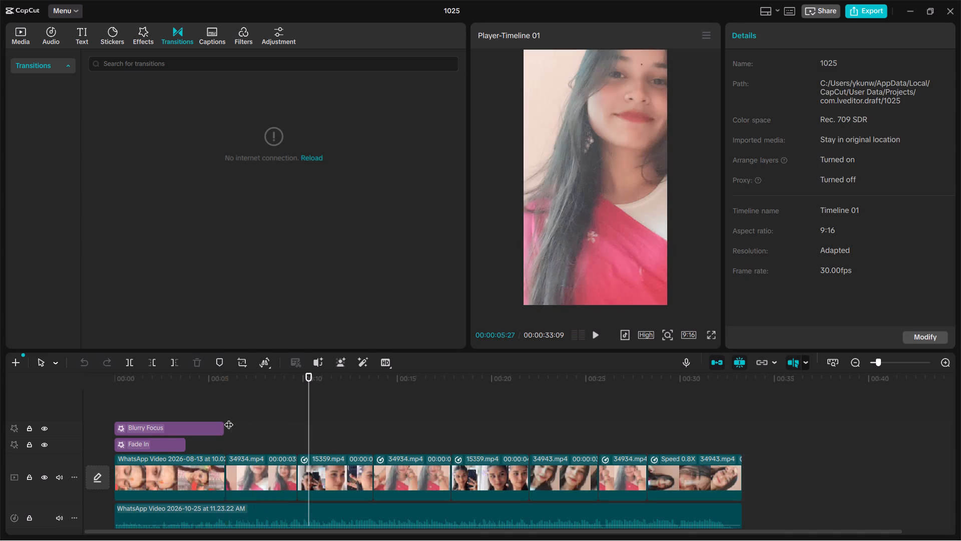
left_click(208, 466)
key("space")
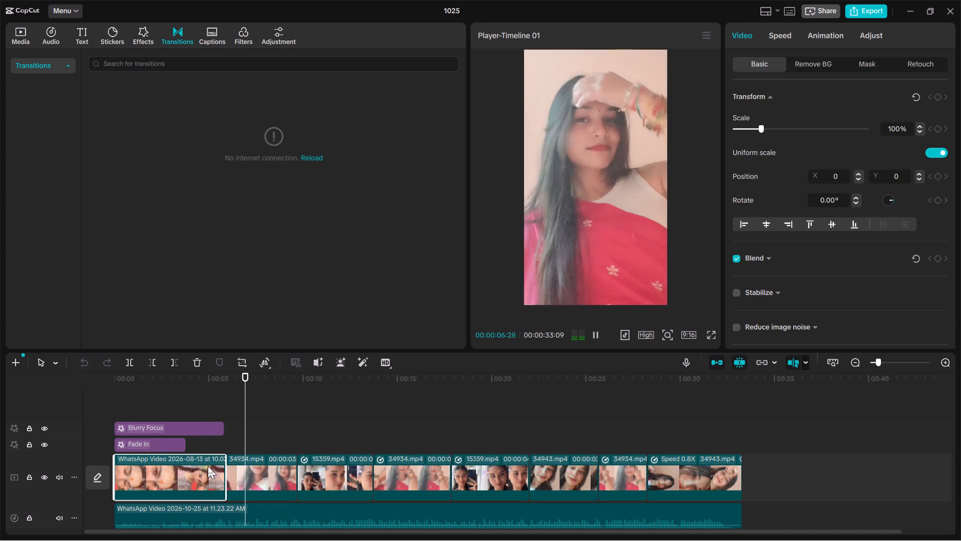
key("space")
left_click(223, 427)
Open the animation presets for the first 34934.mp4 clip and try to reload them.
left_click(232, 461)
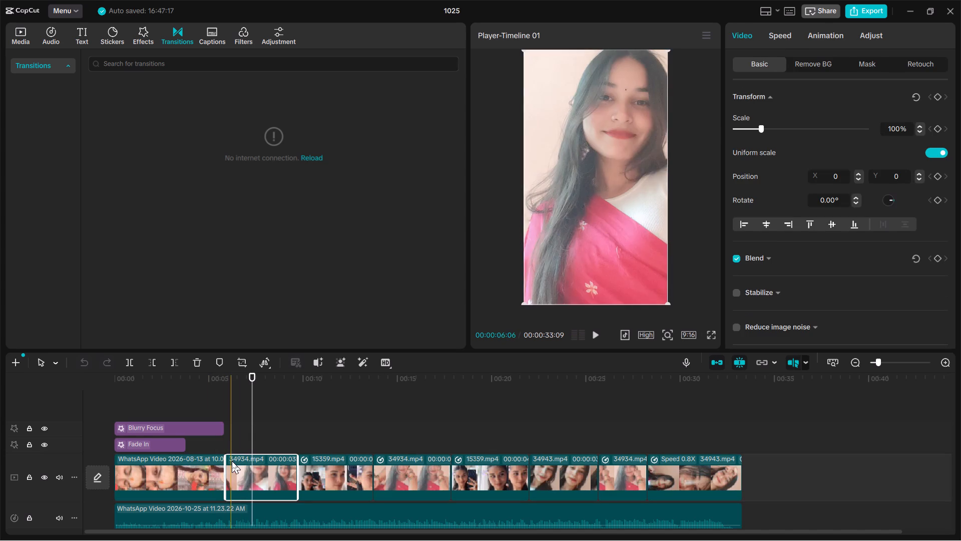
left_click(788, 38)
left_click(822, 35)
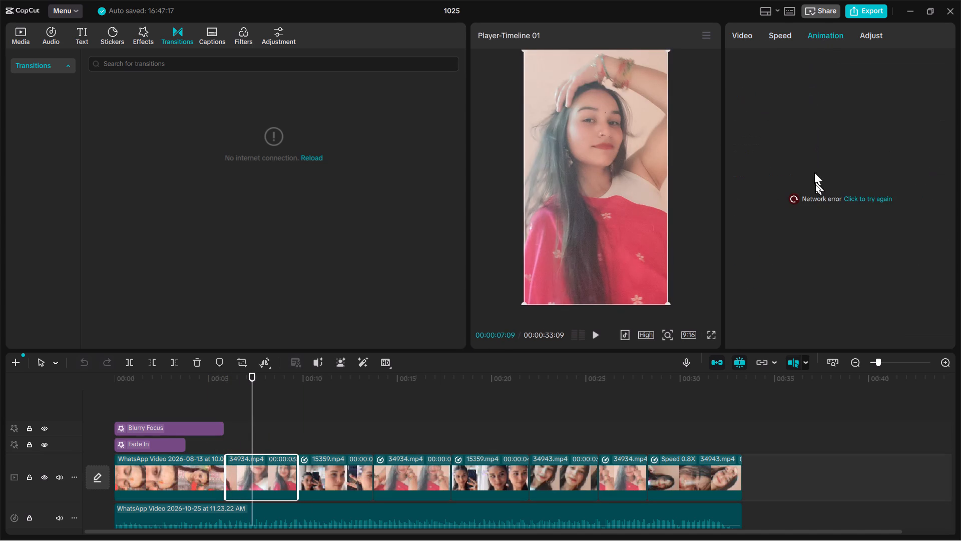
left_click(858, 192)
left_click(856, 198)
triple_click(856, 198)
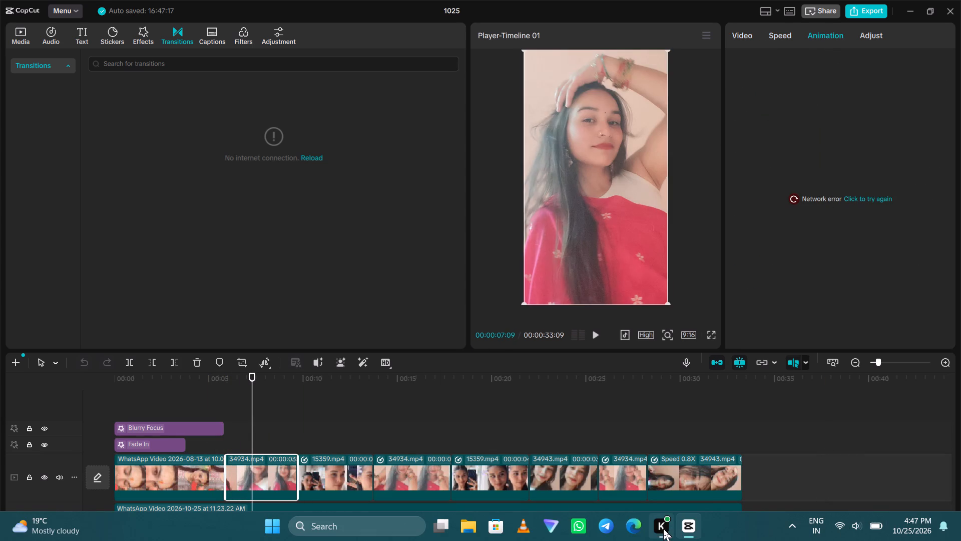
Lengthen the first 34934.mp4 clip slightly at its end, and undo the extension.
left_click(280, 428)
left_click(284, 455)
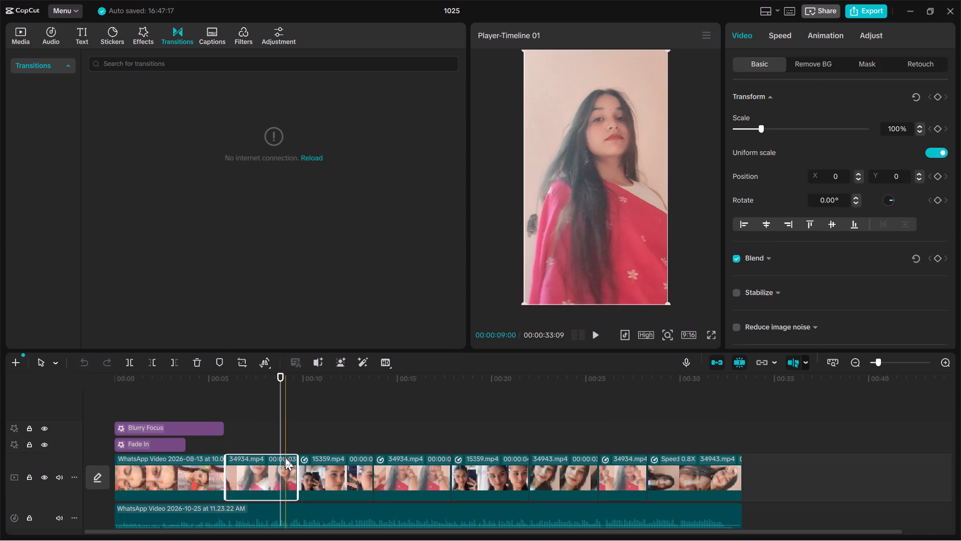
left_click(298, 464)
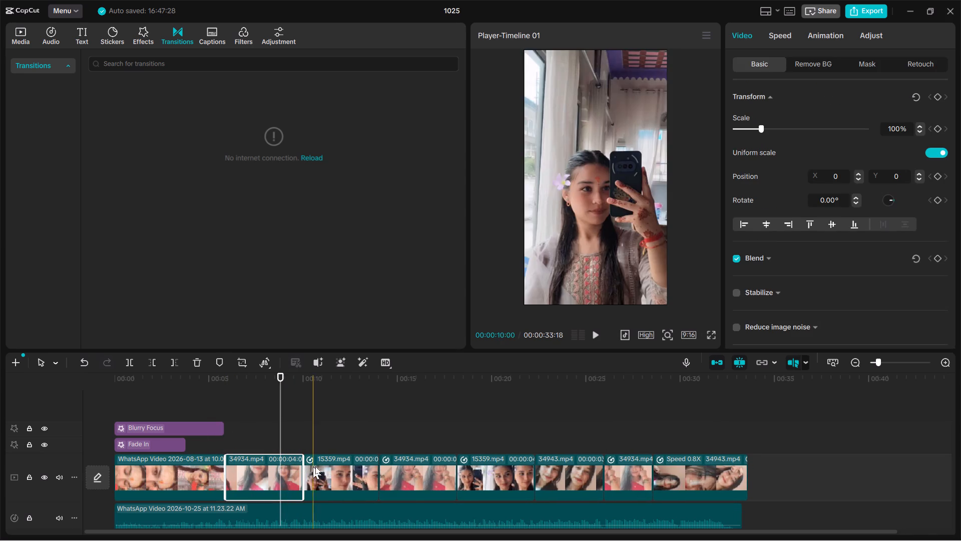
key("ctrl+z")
Play the timeline from about 11 seconds, within the first 15359.mp4 clip.
key("space")
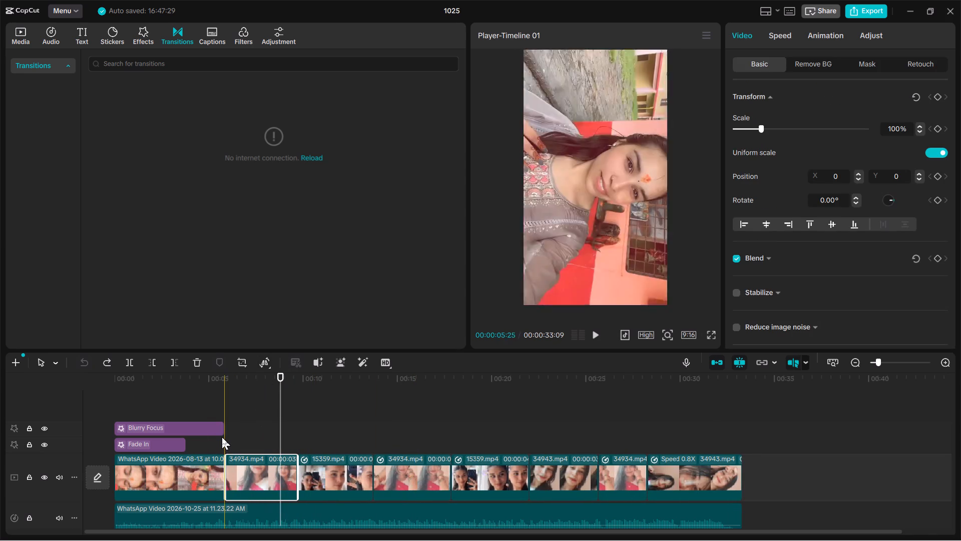
left_click(323, 433)
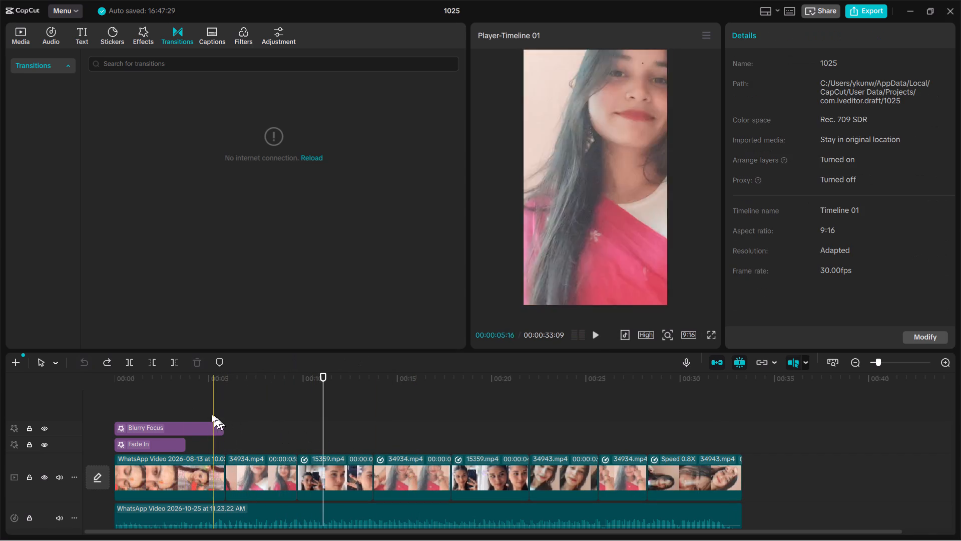
key("space")
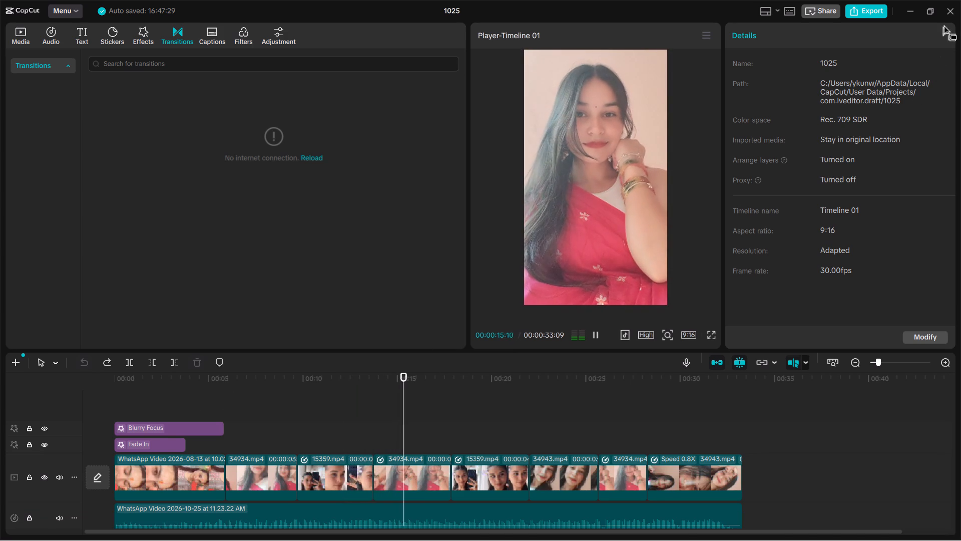
Close project 1025 and exit CapCut completely.
left_click(944, 10)
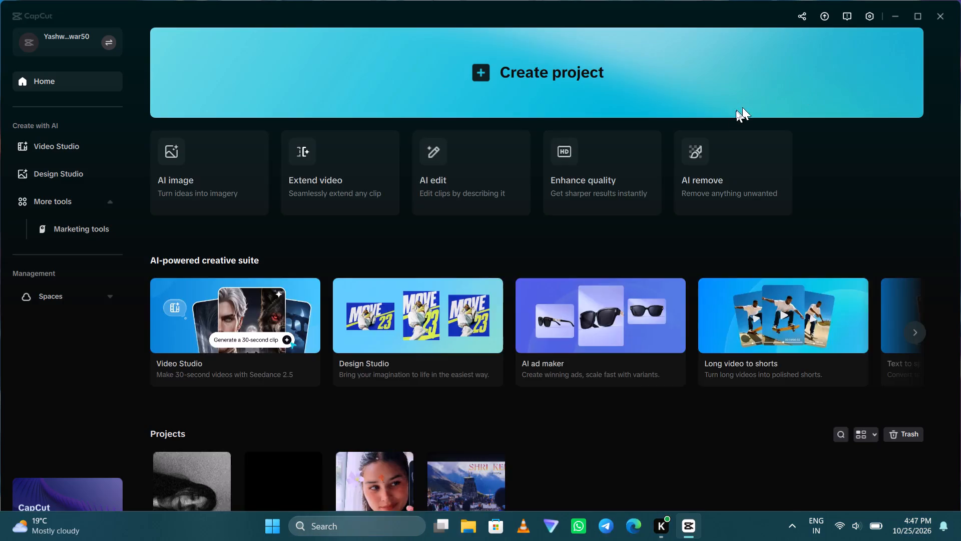
left_click(943, 15)
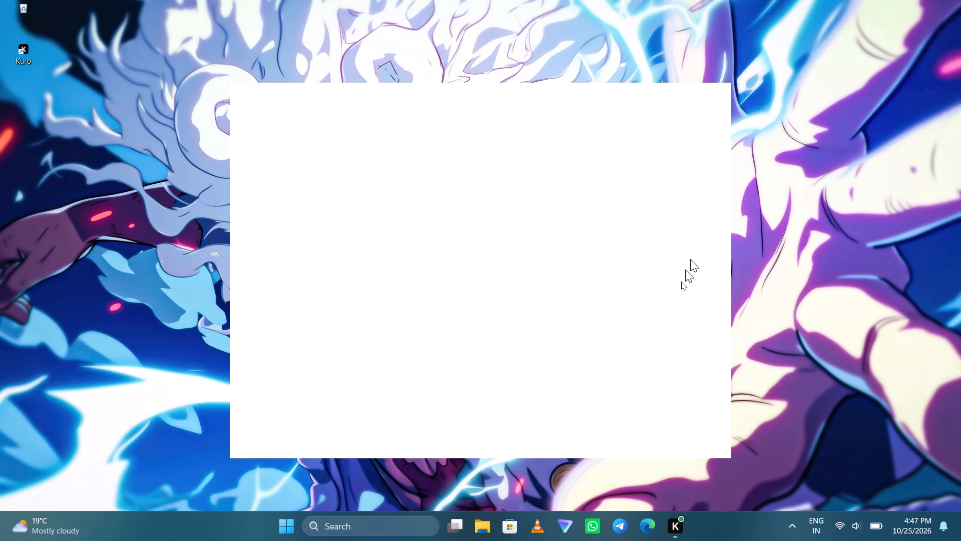
left_click(836, 351)
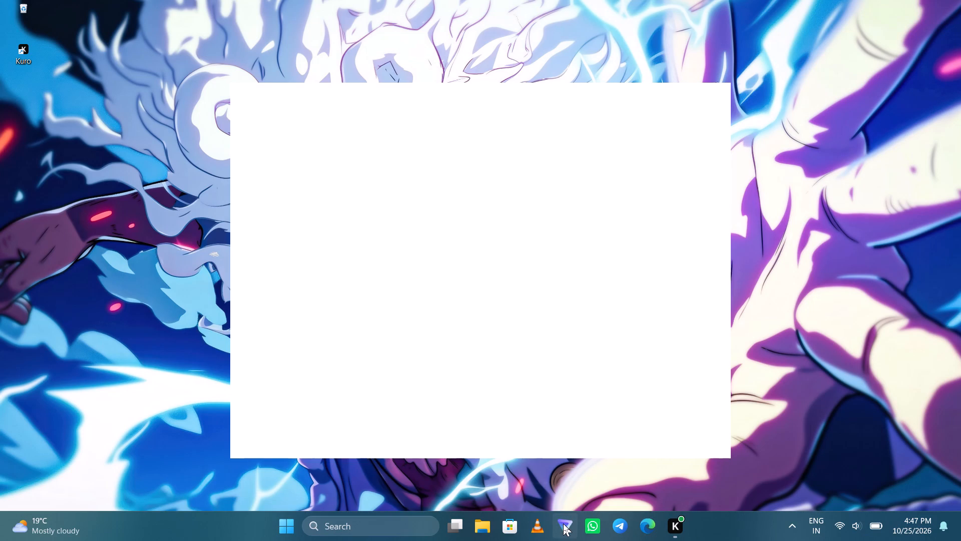
Switch to Proton VPN and connect to the fastest free server.
left_click(564, 523)
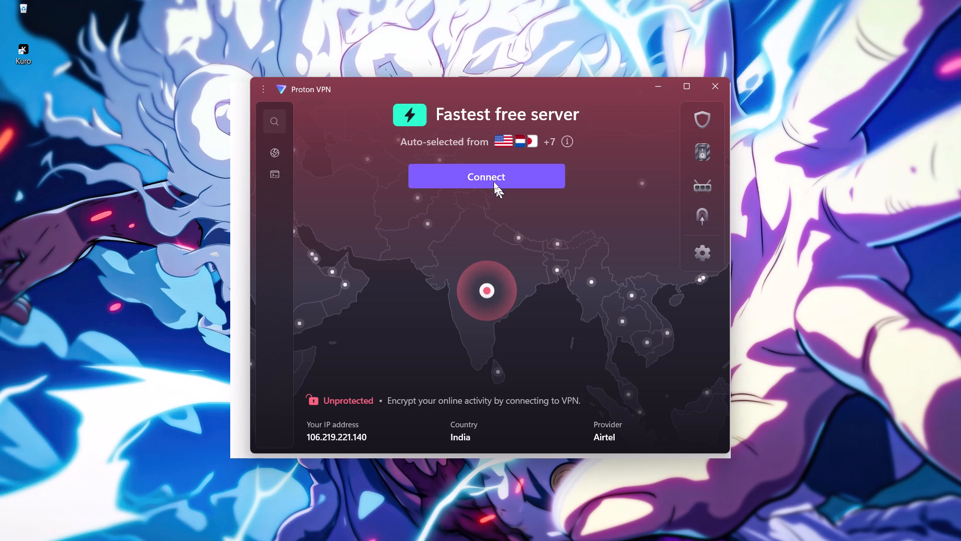
left_click(489, 178)
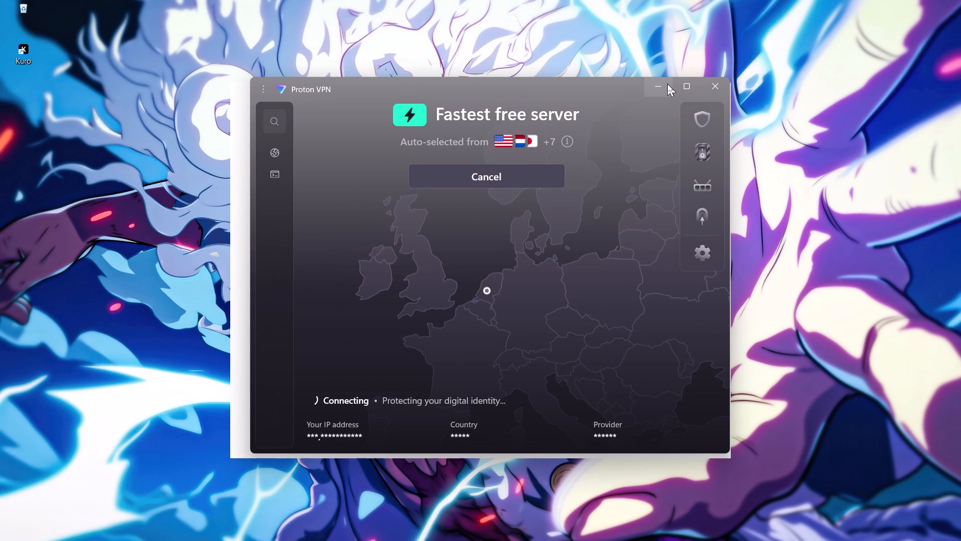
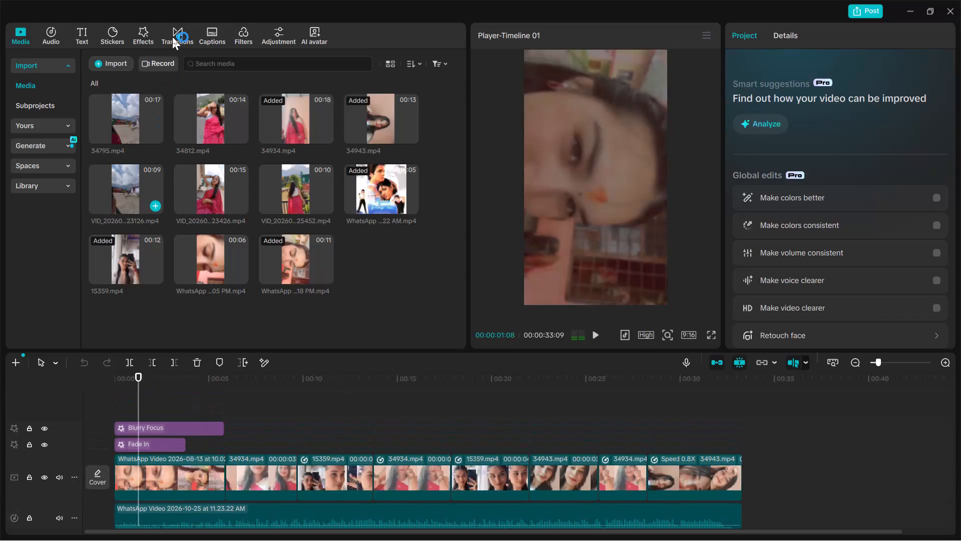
Open the transitions library to check whether the Trending thumbnails load.
left_click(172, 36)
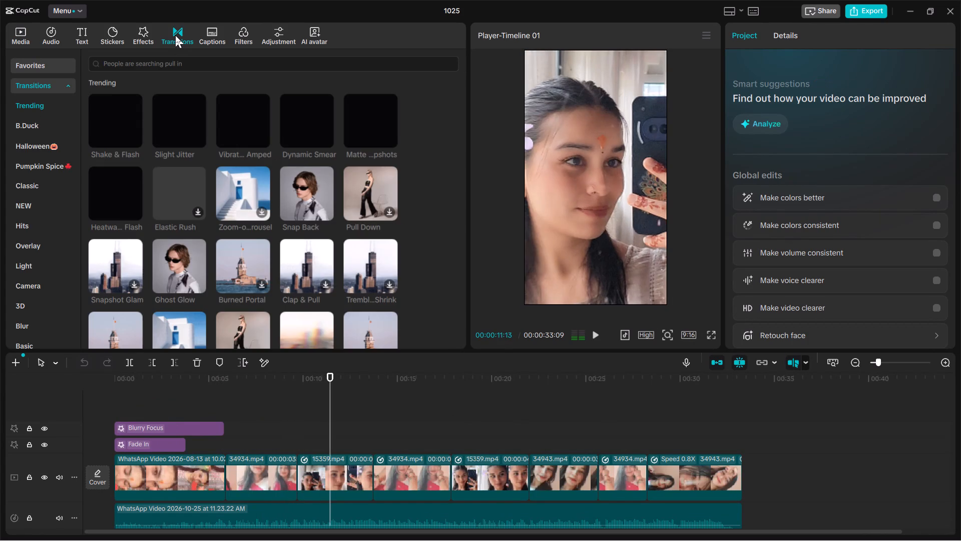
Pause playback and stabilize the first 15359.mp4 clip at the Recommended level.
key("space")
left_click(336, 482)
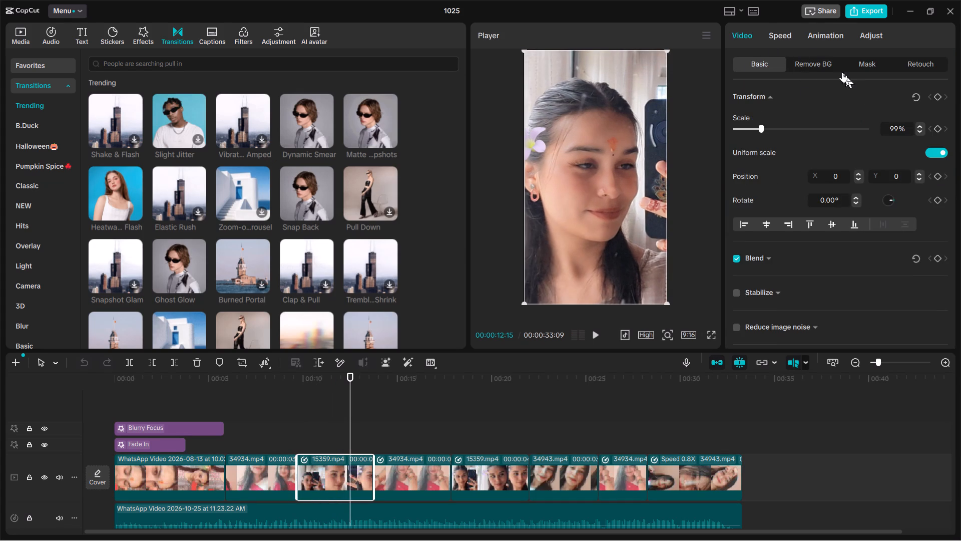
left_click(737, 292)
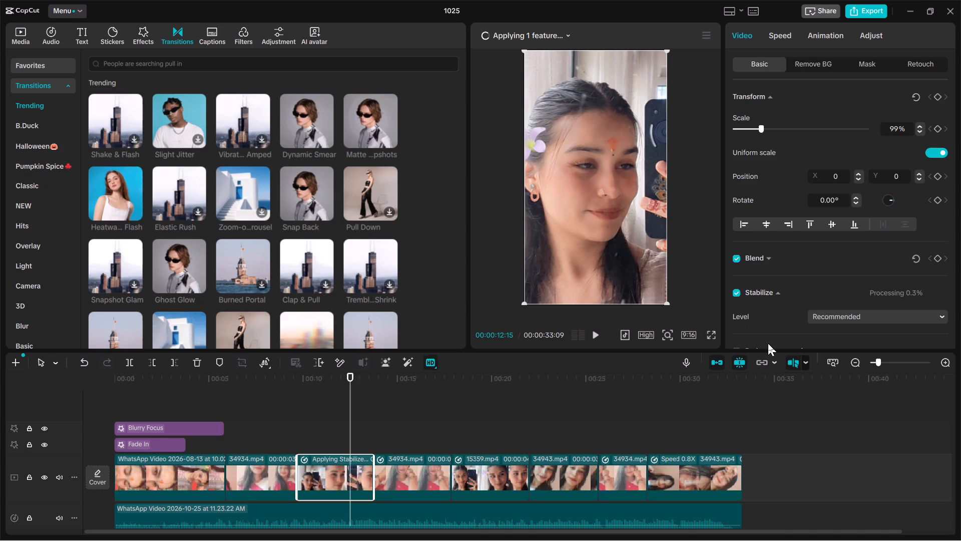
Preview the opening WhatsApp video clip and stabilize it at the Recommended level.
left_click(247, 476)
left_click(179, 477)
key("space")
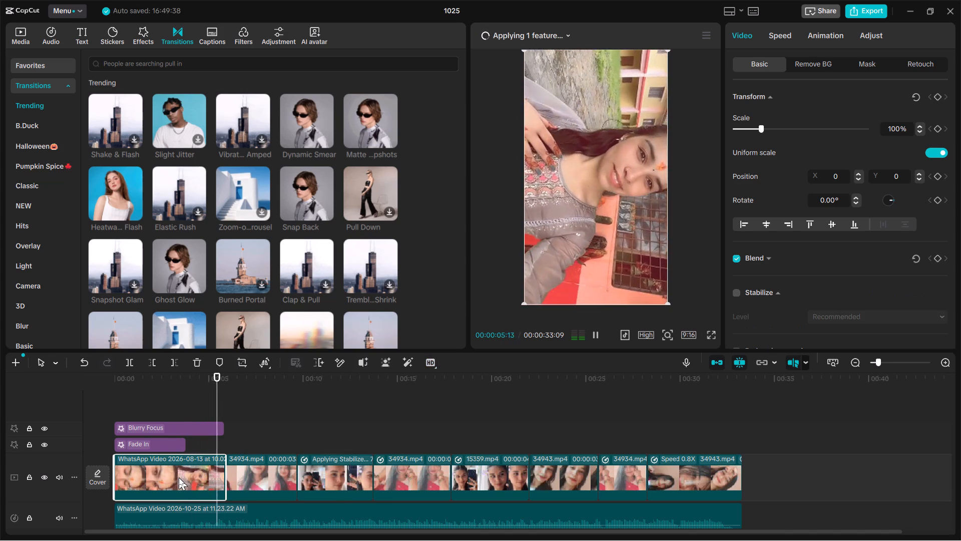
key("space")
key("space")
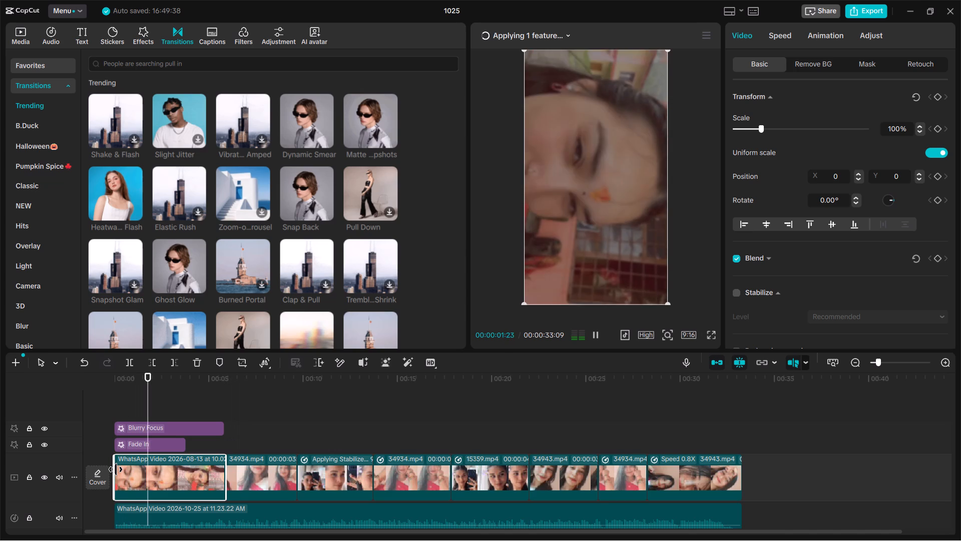
key("space")
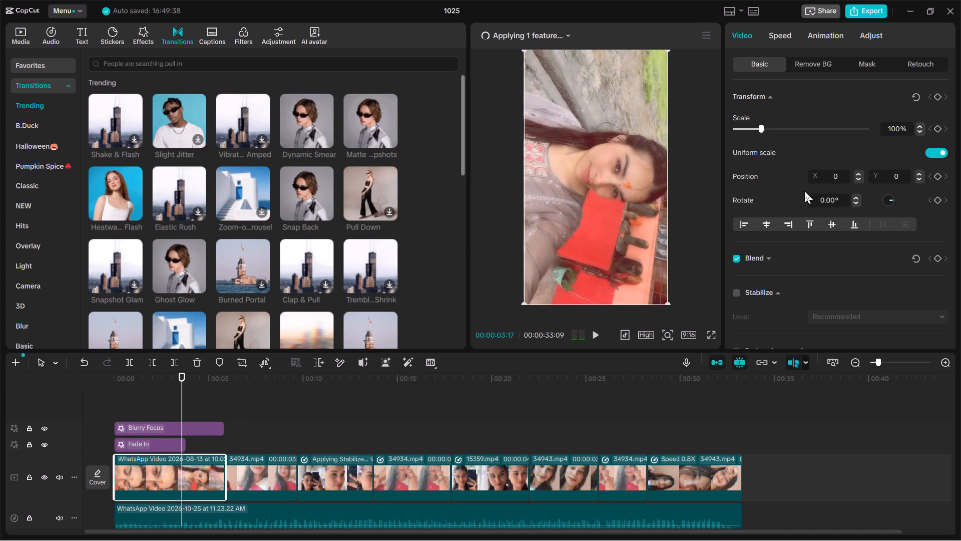
left_click(736, 292)
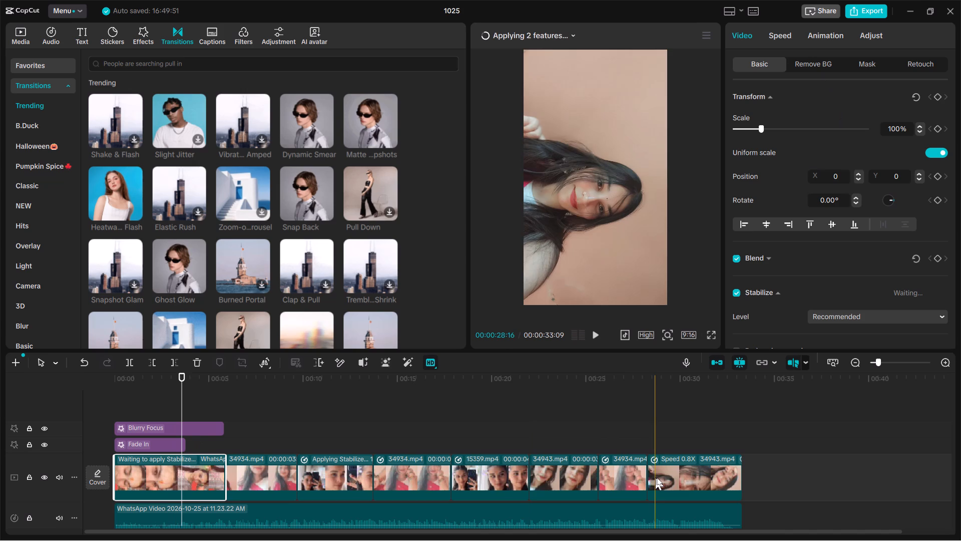
Play the timeline from about 28 seconds, at the start of the last 34943.mp4 clip.
key("space")
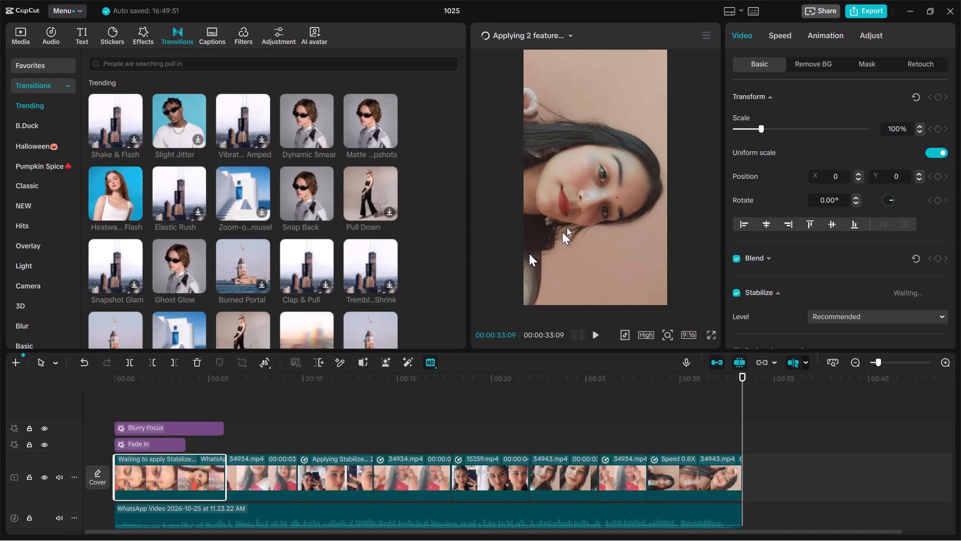
Check the processing status of the stabilization being applied to the clips.
left_click(524, 35)
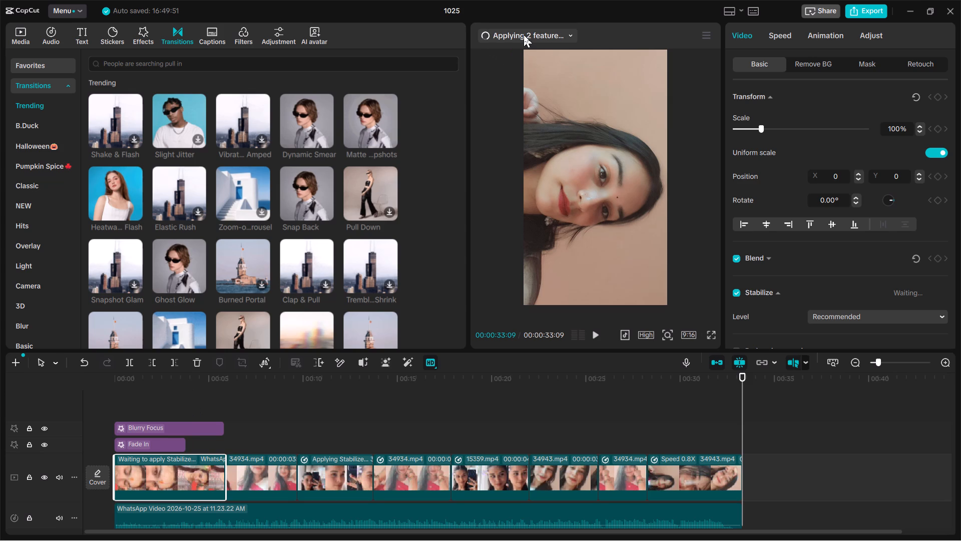
left_click(524, 35)
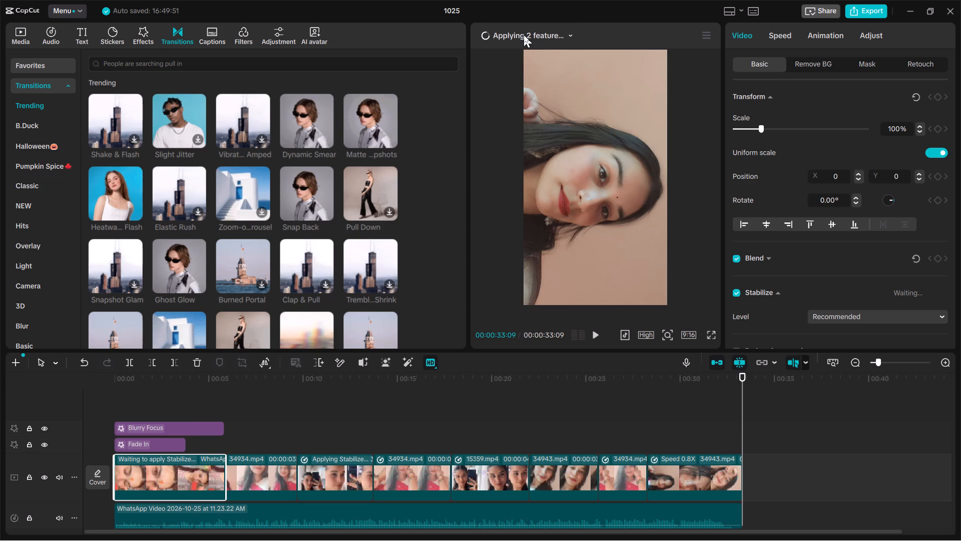
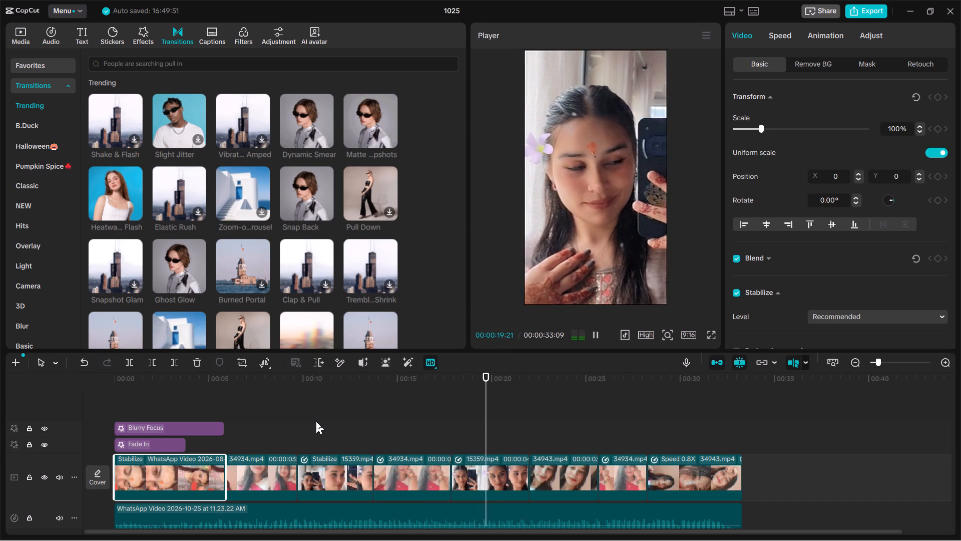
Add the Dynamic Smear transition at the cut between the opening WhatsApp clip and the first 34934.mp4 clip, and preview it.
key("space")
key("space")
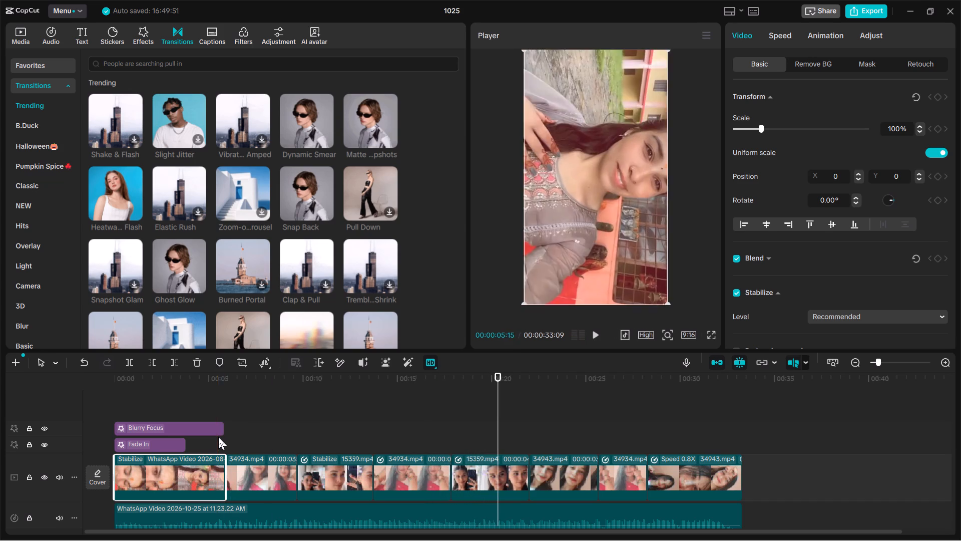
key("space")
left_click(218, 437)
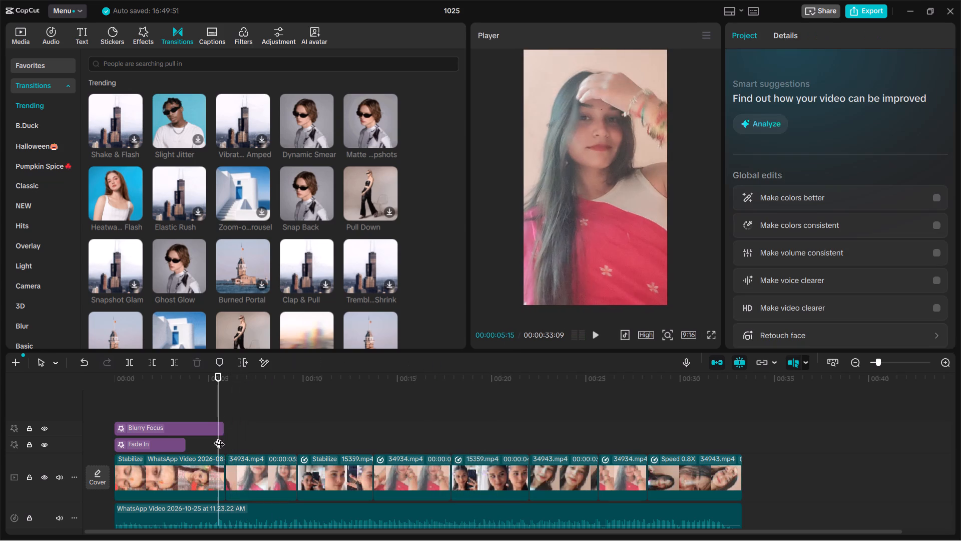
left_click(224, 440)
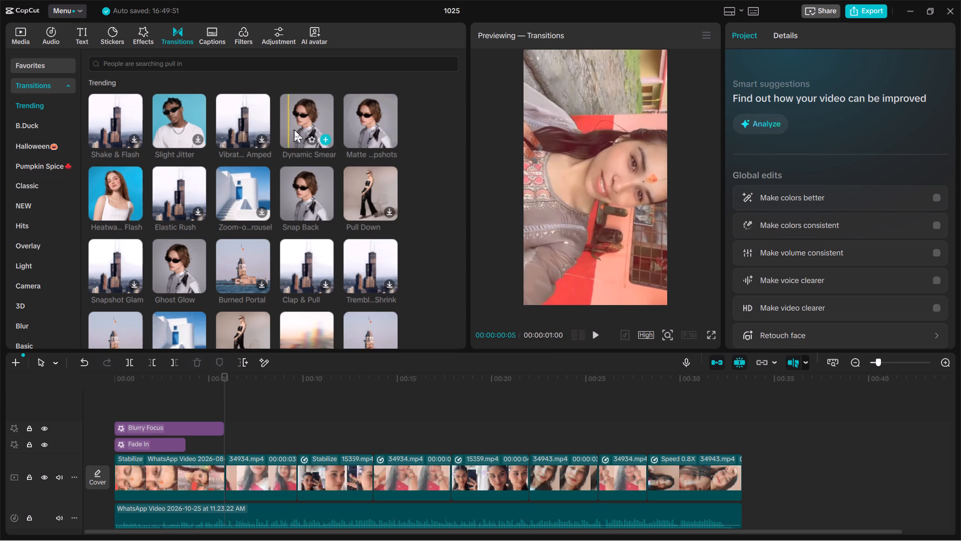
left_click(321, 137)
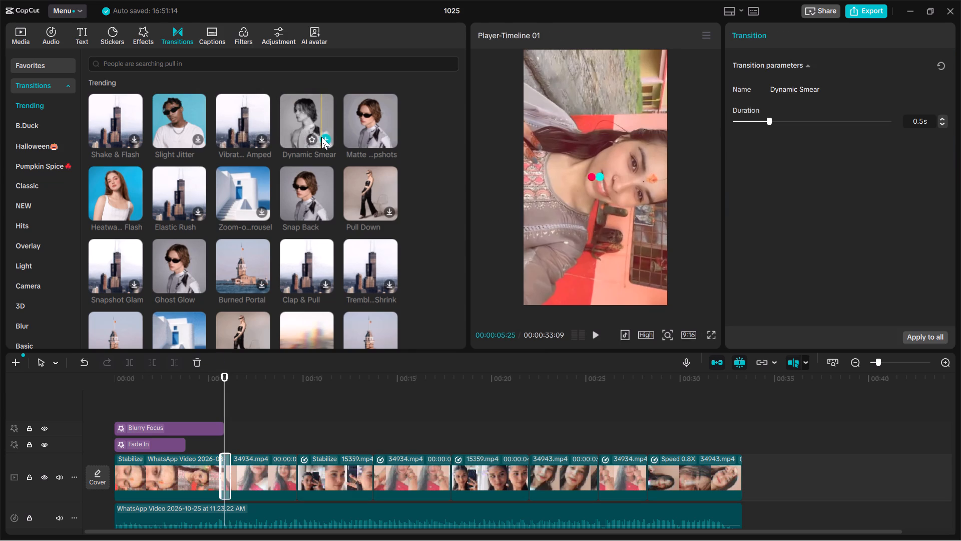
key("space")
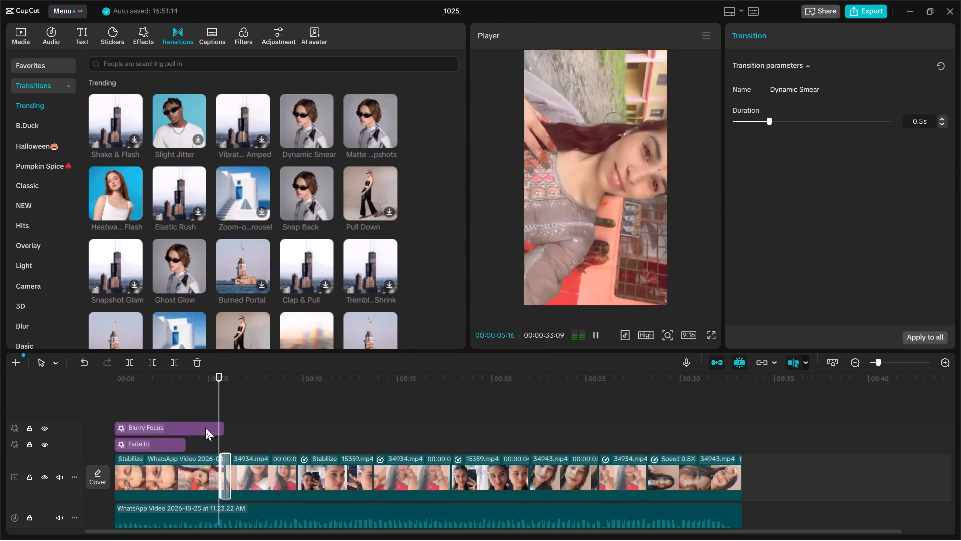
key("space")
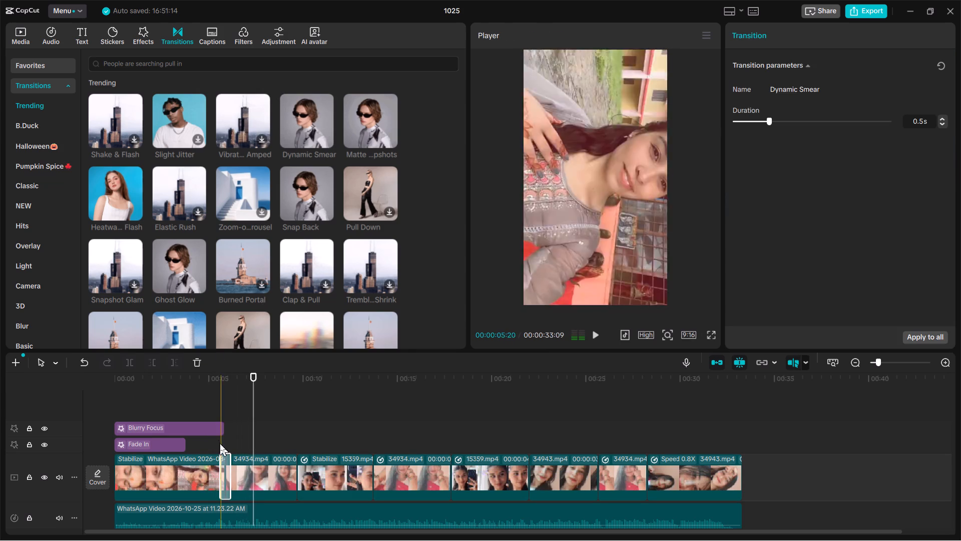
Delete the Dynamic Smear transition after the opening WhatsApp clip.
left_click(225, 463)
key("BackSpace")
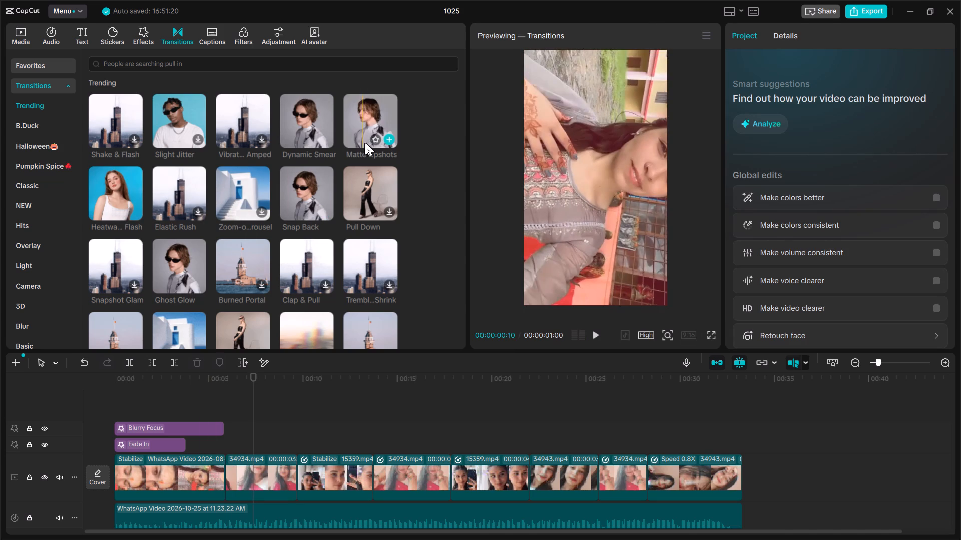
Add the Matte Snapshots transition between the opening WhatsApp clip and the first 34934.mp4 clip, and preview it.
left_click(389, 140)
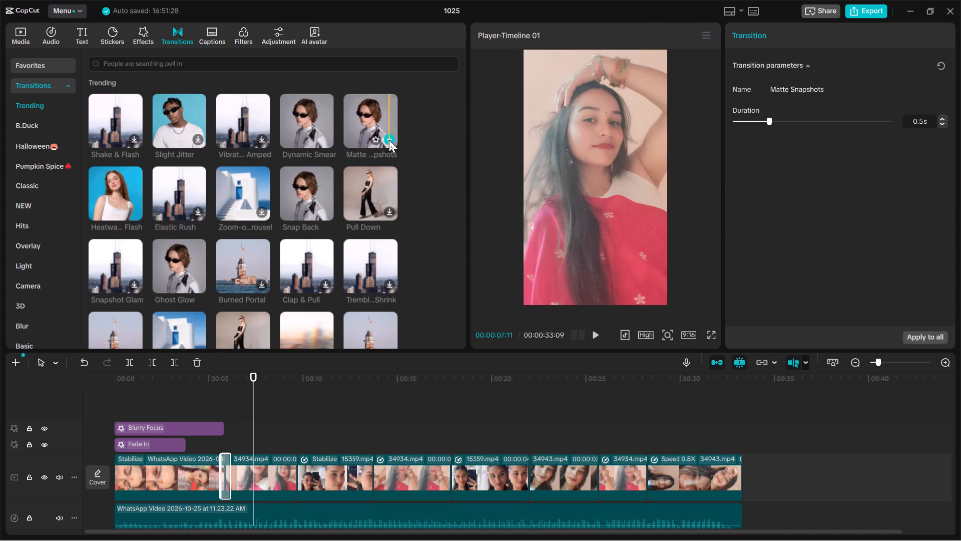
key("space")
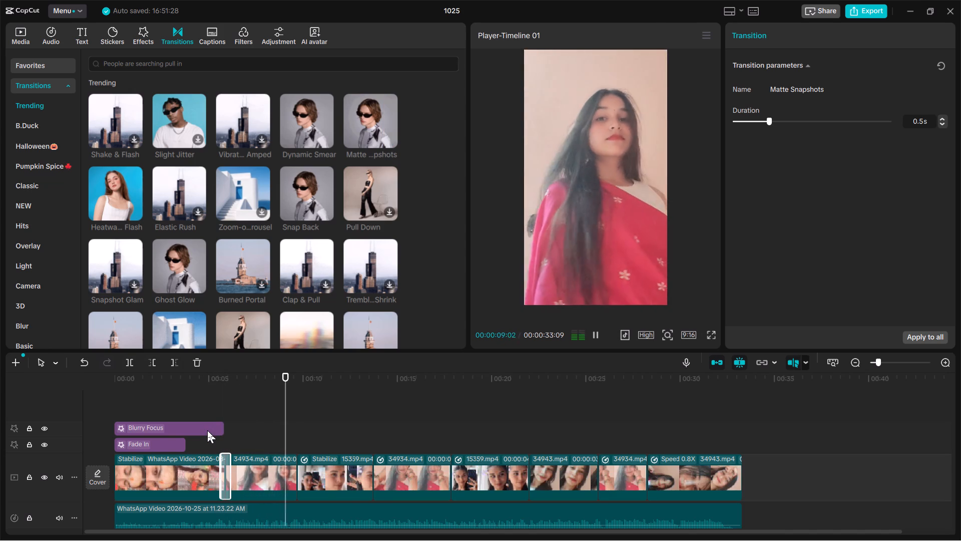
key("space")
Look through the Trending transitions for further options.
scroll(229, 251, "down", 2)
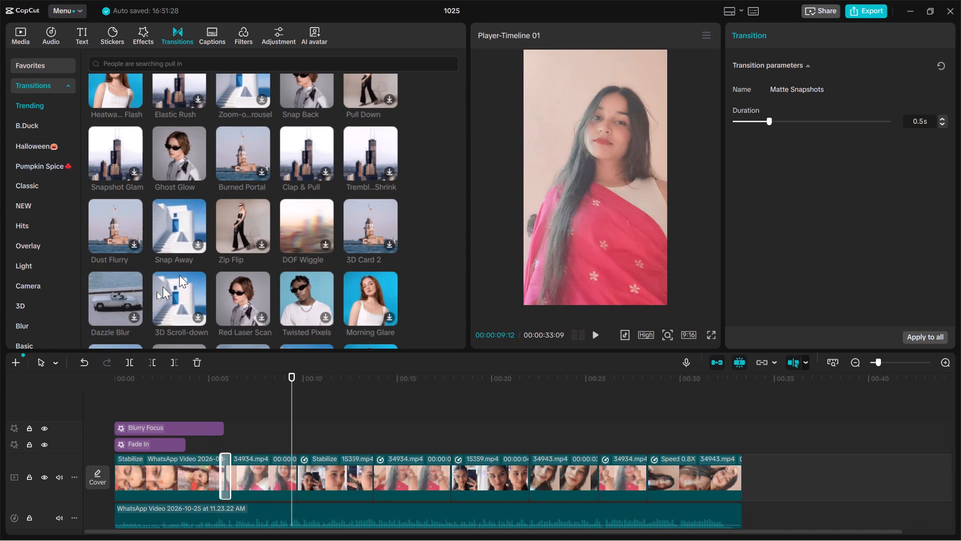
scroll(150, 302, "down", 3)
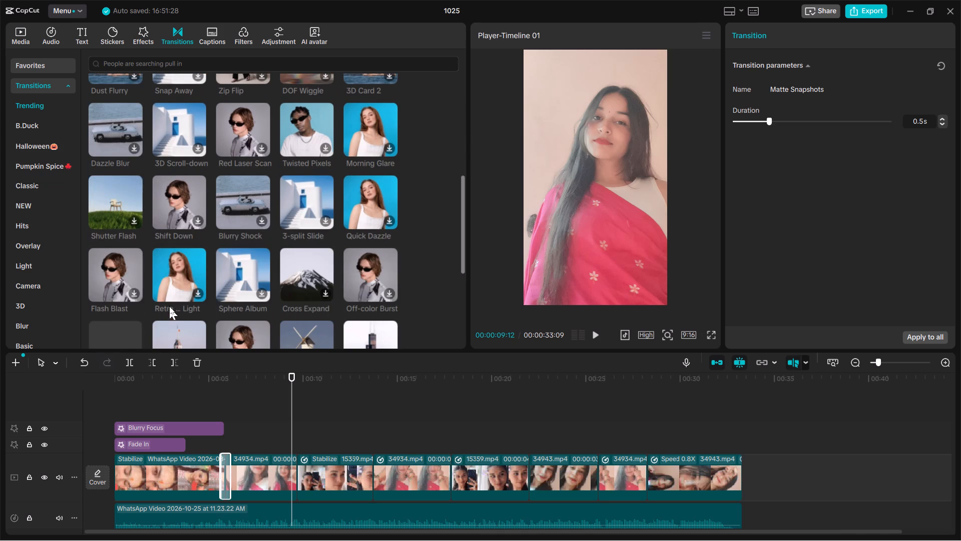
scroll(319, 224, "down", 1)
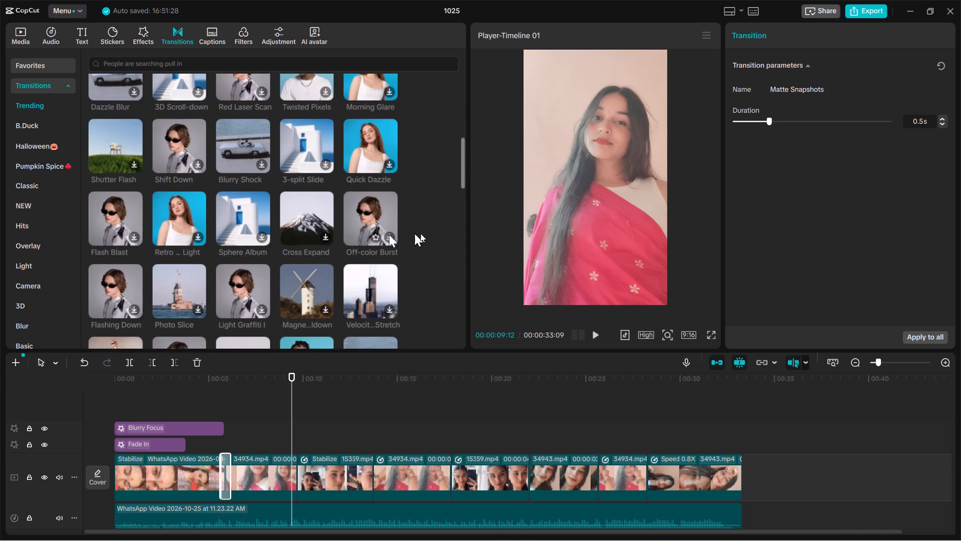
scroll(422, 233, "down", 2)
scroll(175, 241, "down", 1)
scroll(236, 223, "down", 2)
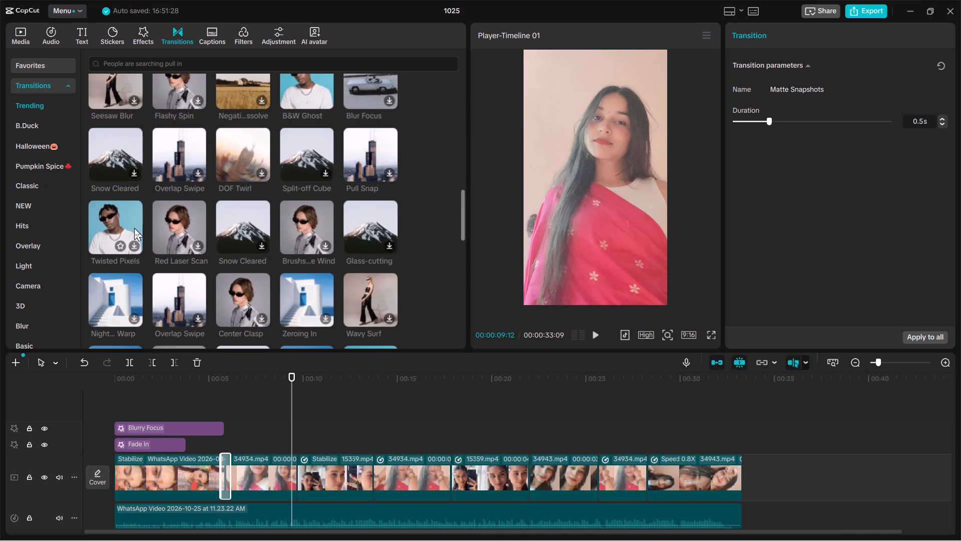
scroll(400, 235, "down", 3)
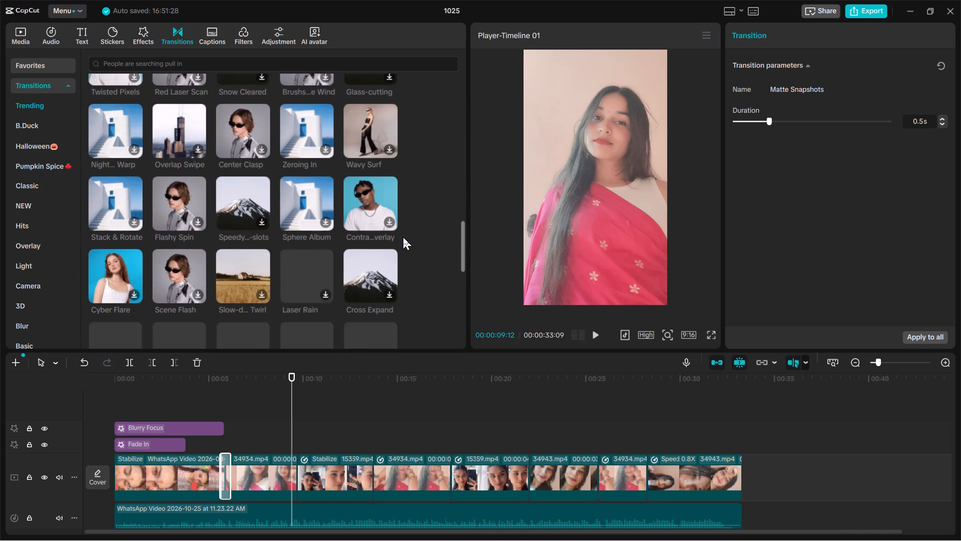
scroll(141, 252, "down", 2)
scroll(227, 250, "down", 2)
scroll(52, 249, "up", 5)
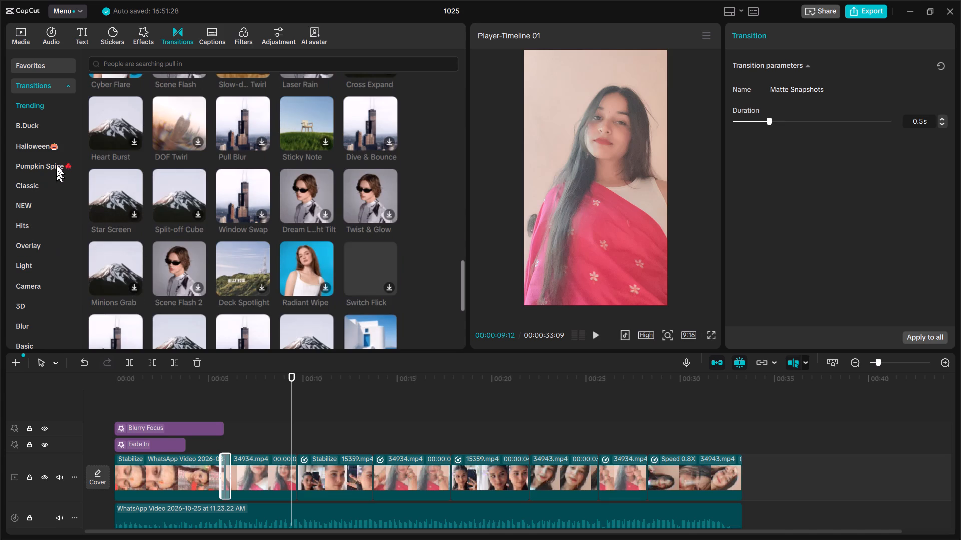
Look through the B.Duck and NEW transition categories, briefly playing the timeline around the first 15359.mp4 clip.
left_click(42, 120)
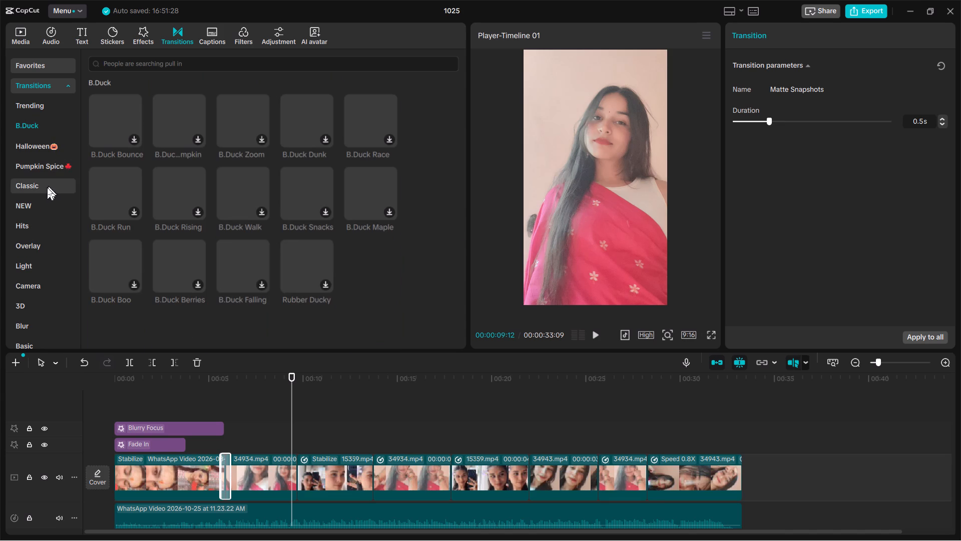
left_click(45, 204)
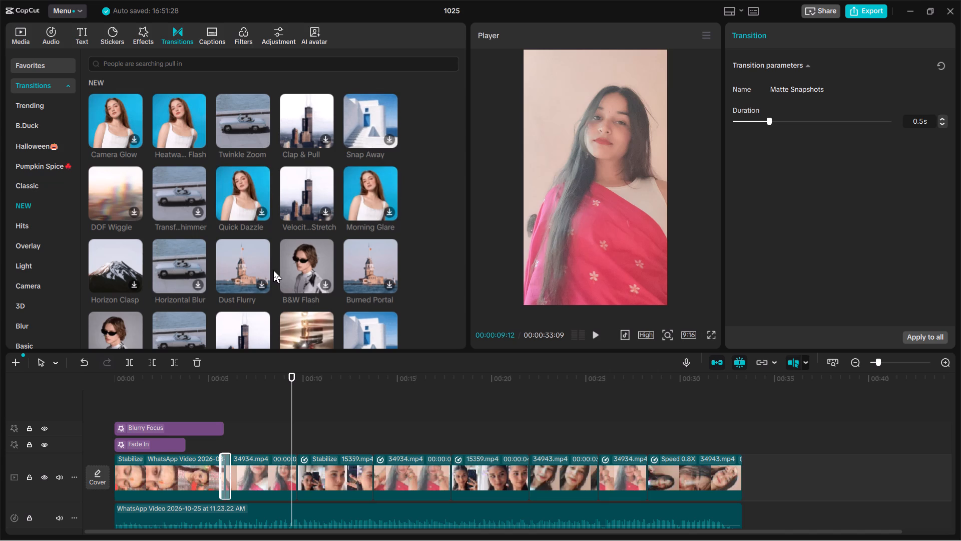
key("space")
scroll(303, 272, "down", 2)
key("space")
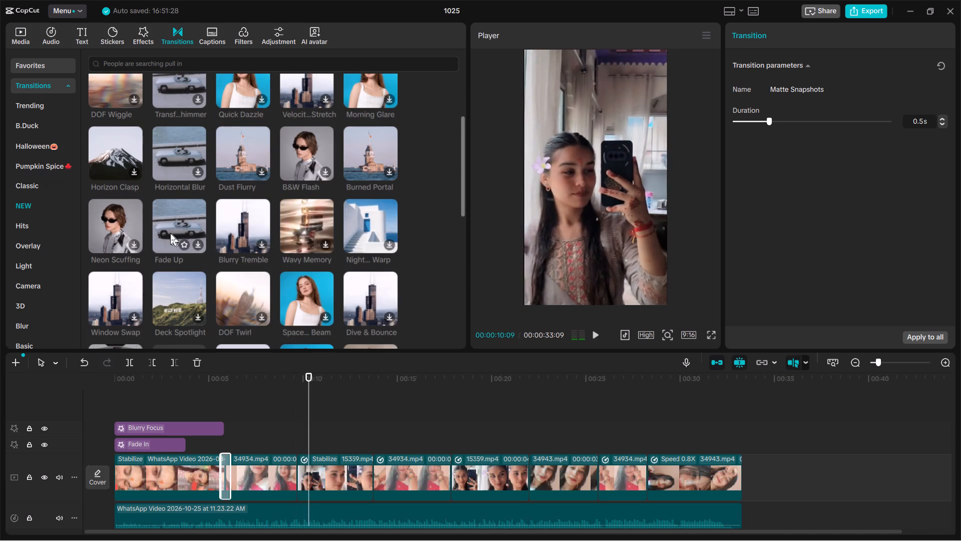
key("space")
key("space")
scroll(211, 266, "down", 1)
scroll(343, 247, "down", 4)
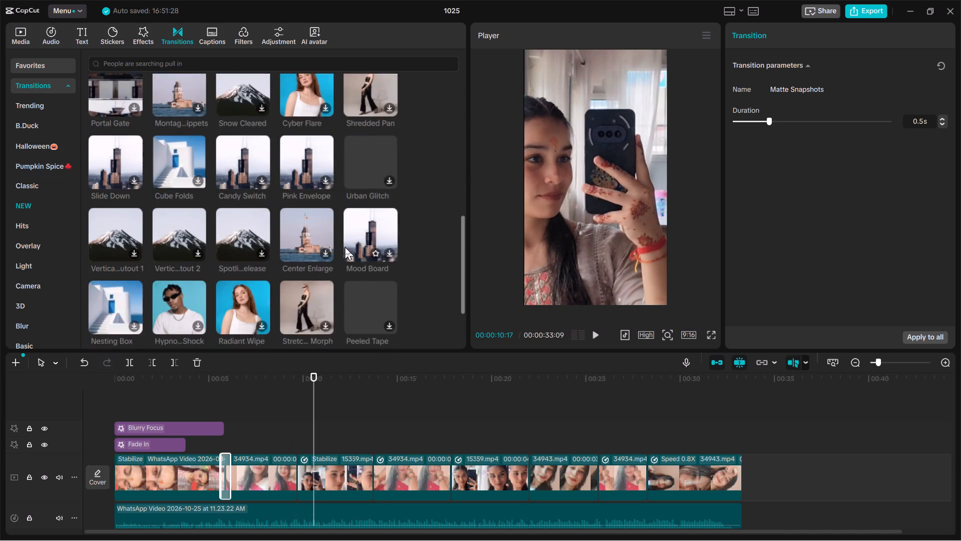
scroll(345, 247, "down", 1)
scroll(46, 231, "up", 5)
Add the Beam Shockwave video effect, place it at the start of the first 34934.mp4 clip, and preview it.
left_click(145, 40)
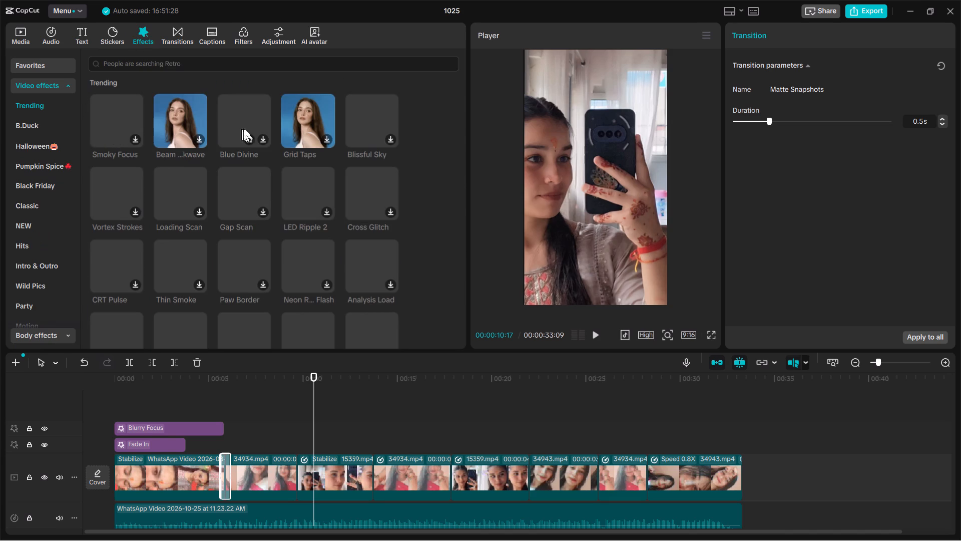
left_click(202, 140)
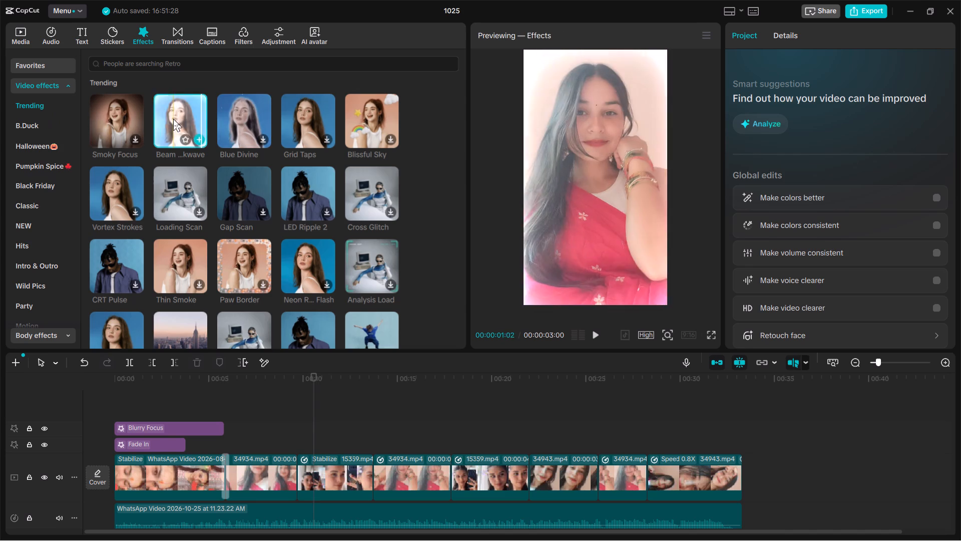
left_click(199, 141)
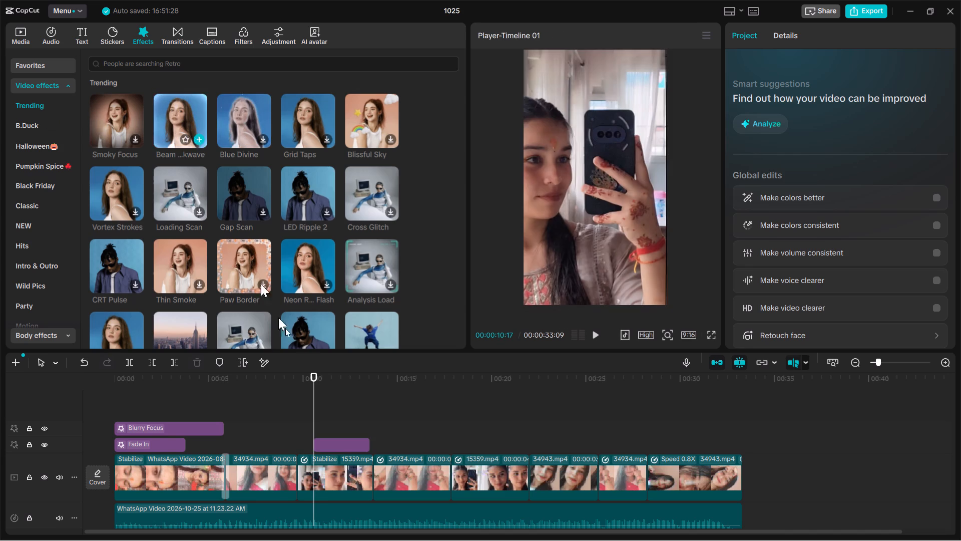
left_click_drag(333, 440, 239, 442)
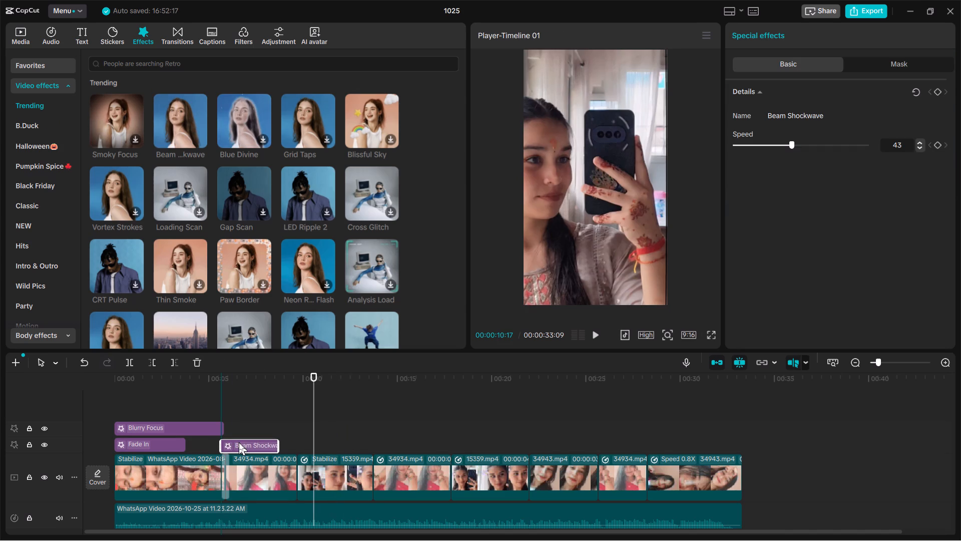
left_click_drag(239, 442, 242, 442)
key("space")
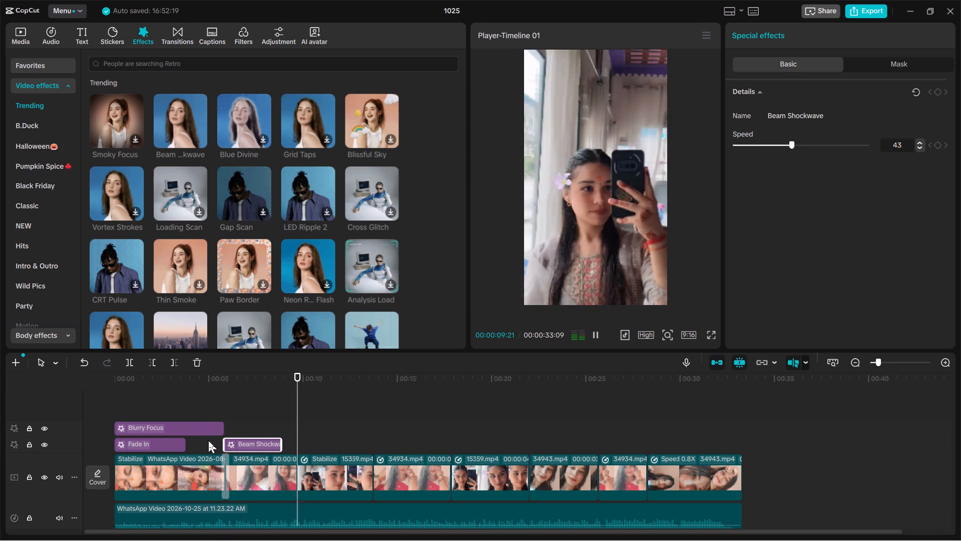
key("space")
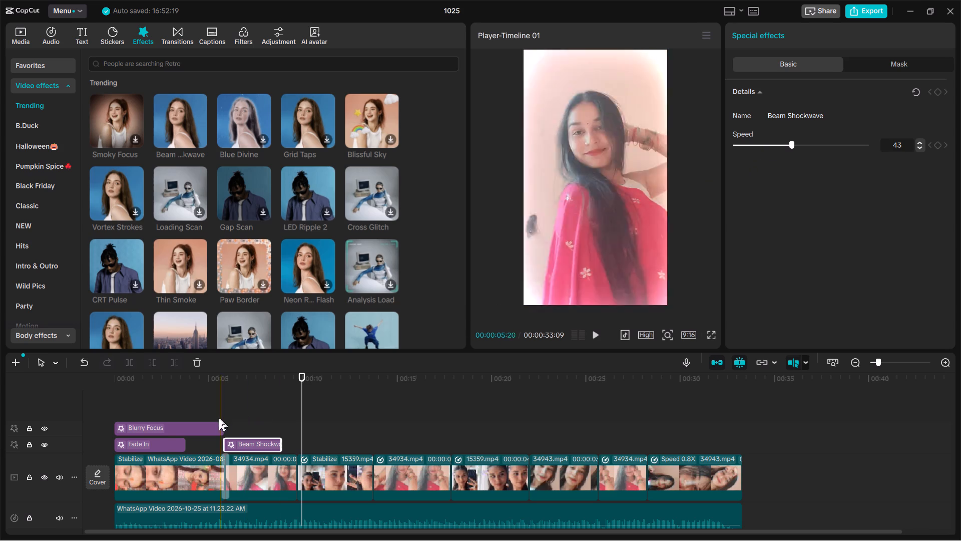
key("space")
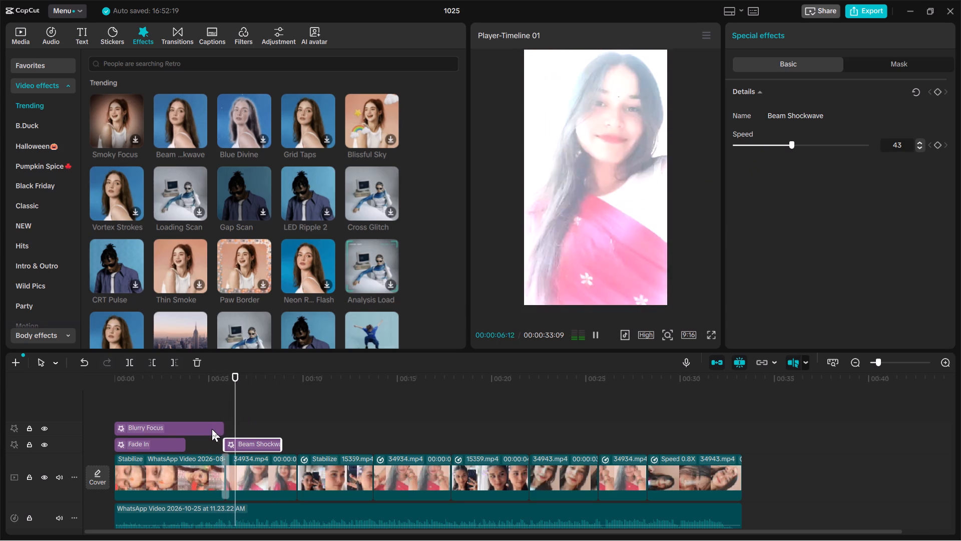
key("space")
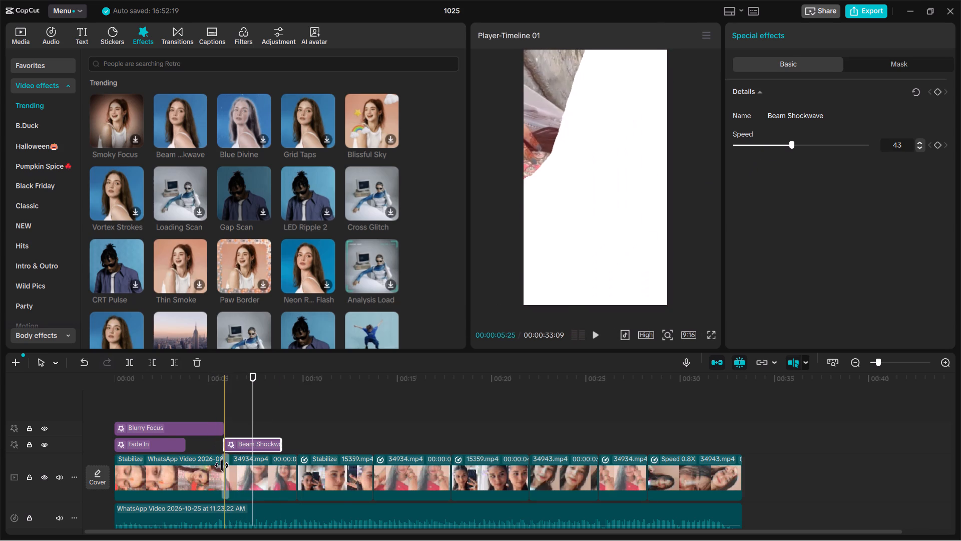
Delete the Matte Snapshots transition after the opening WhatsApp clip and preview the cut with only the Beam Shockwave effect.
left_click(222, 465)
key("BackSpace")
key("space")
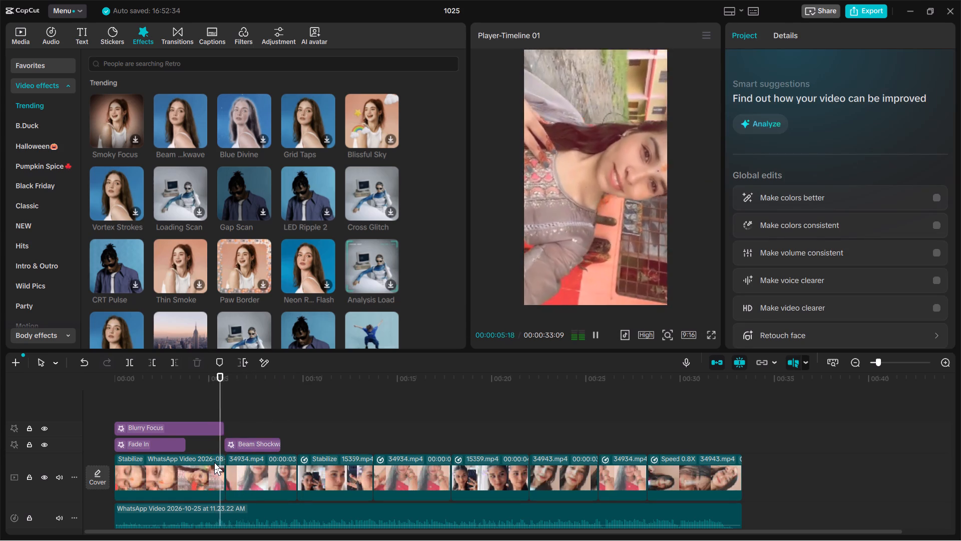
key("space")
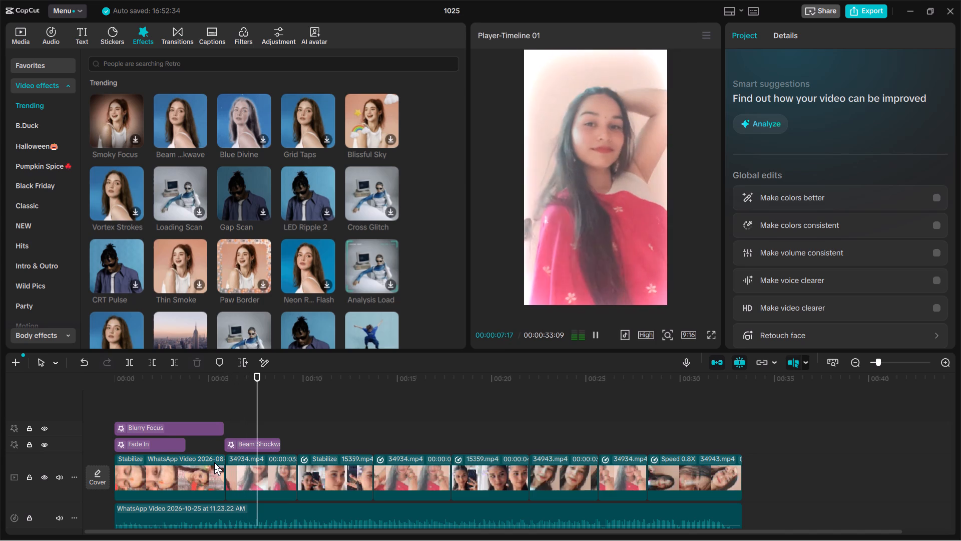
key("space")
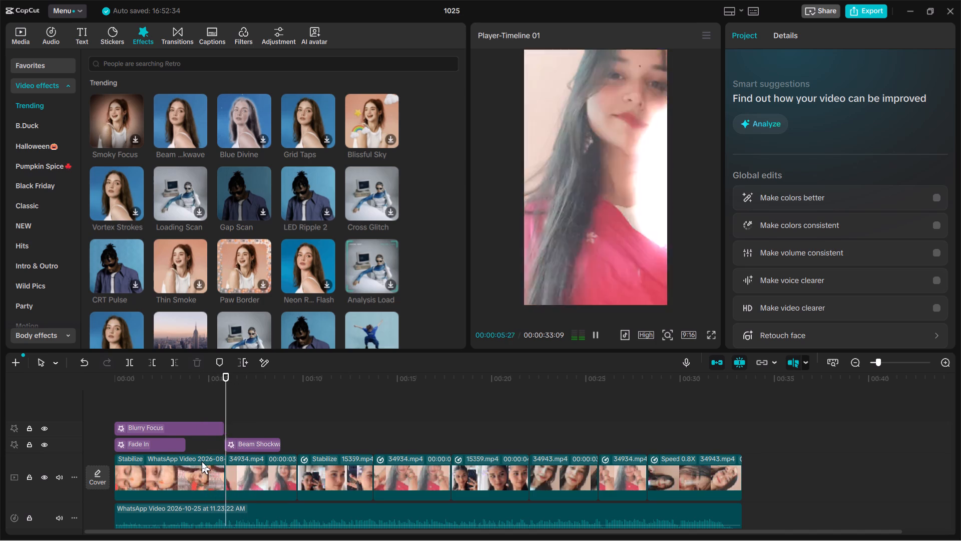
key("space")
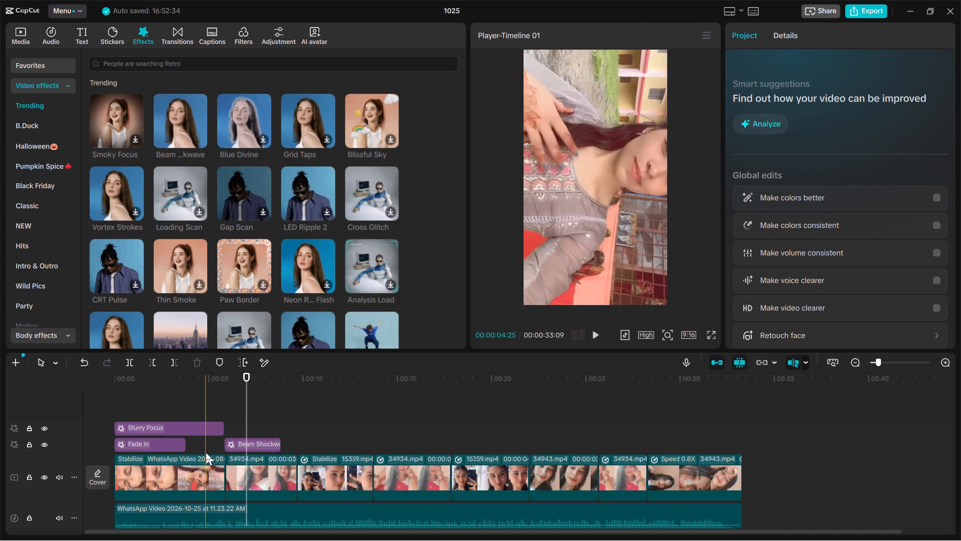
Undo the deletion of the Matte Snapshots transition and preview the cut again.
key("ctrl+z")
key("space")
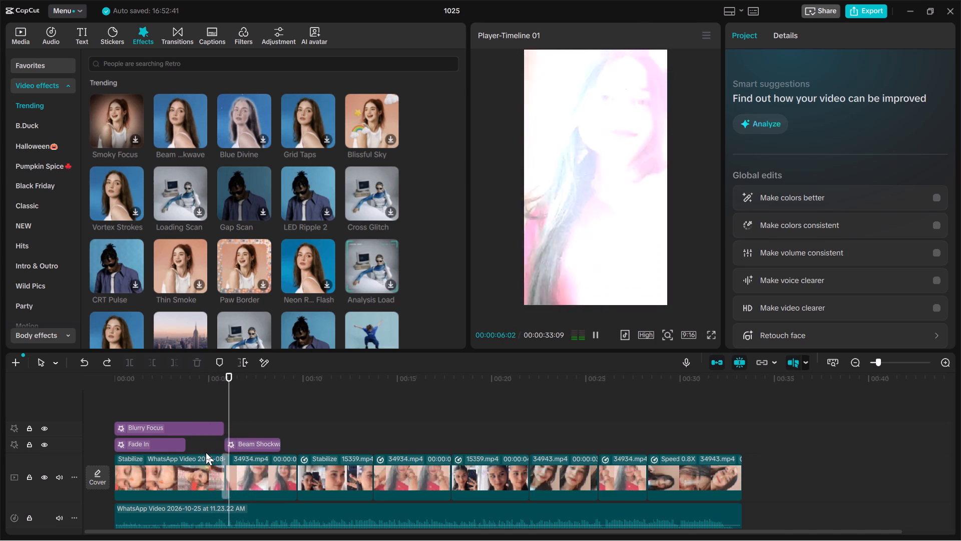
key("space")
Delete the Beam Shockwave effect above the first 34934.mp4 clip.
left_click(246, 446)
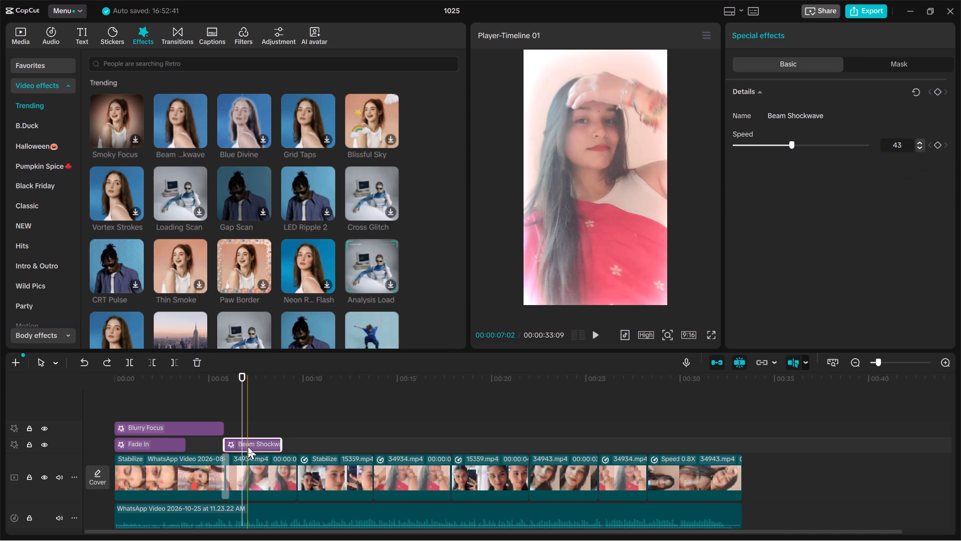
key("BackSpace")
Browse the Trending, B.Duck, Halloween, NEW and Classic video effects for one that suits the first 34934.mp4 clip.
scroll(179, 160, "down", 1)
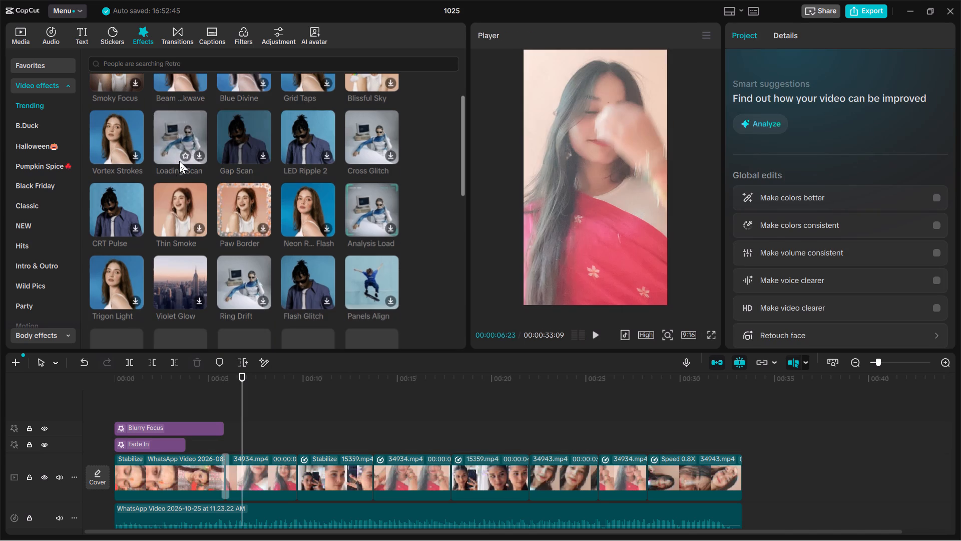
left_click(48, 125)
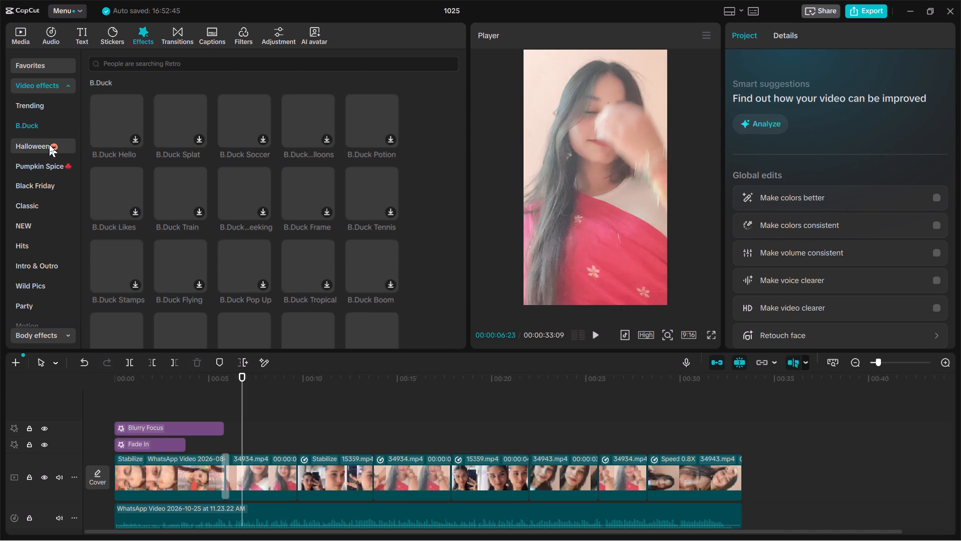
left_click(49, 144)
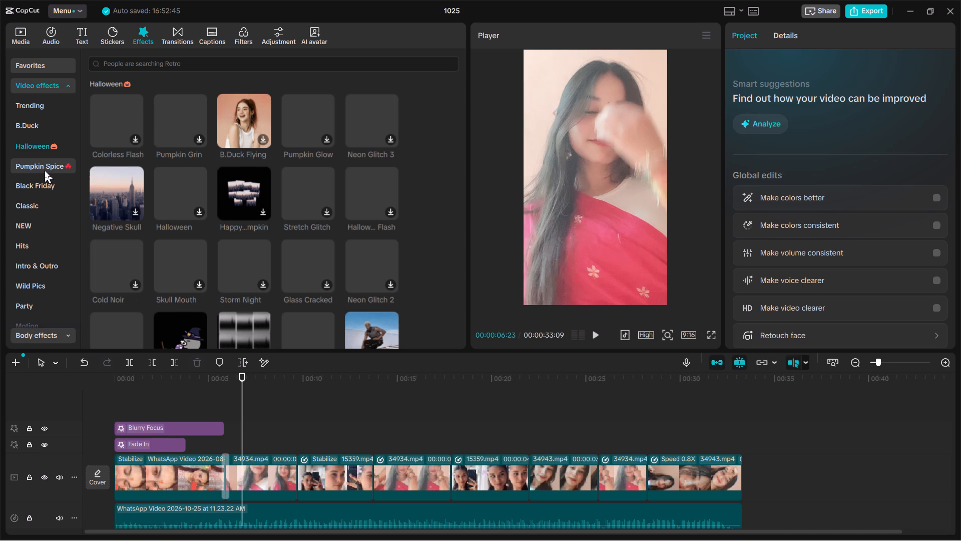
scroll(44, 229, "down", 1)
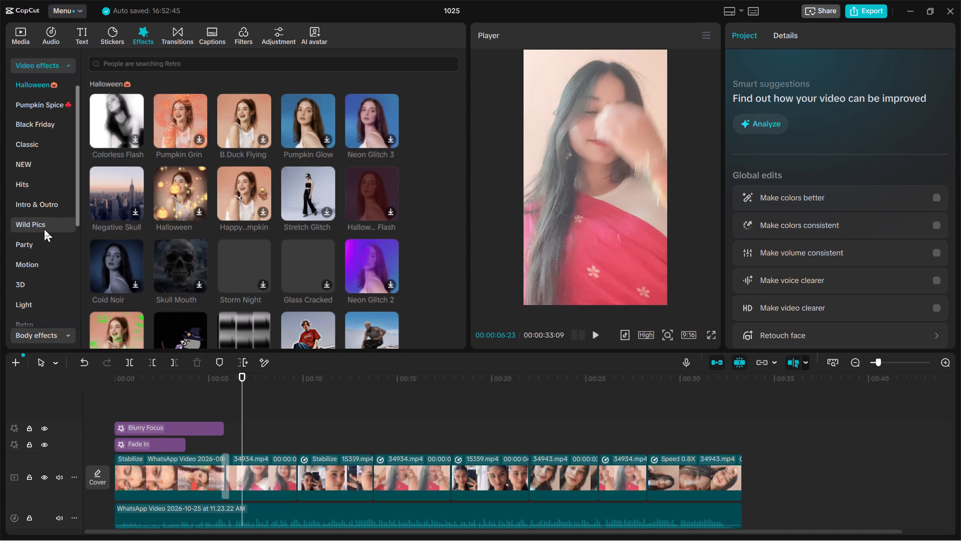
left_click(36, 167)
left_click(36, 145)
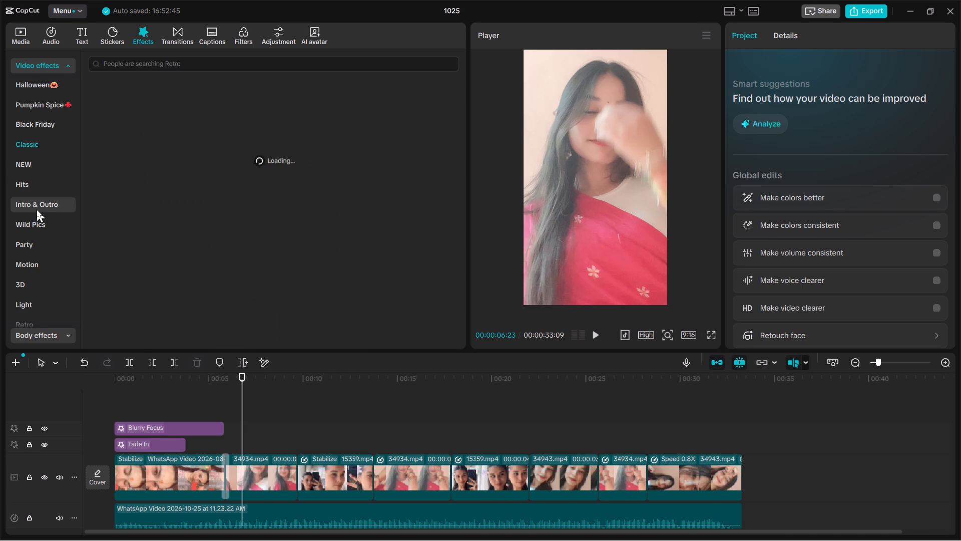
scroll(38, 267, "down", 3)
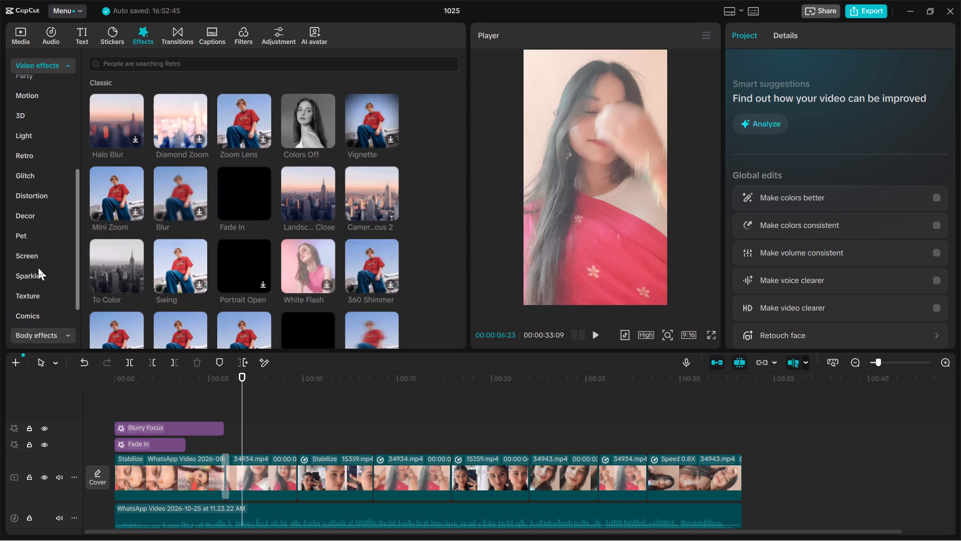
scroll(38, 267, "up", 7)
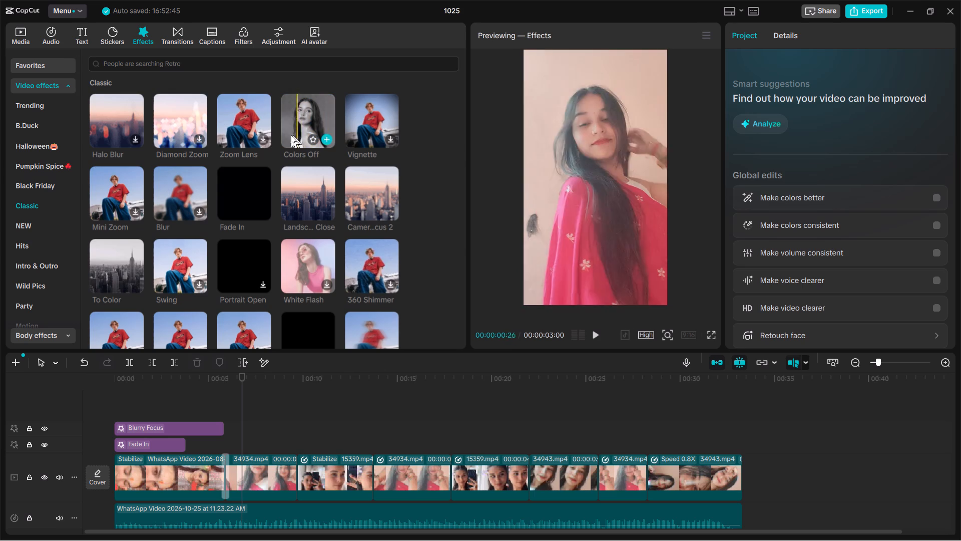
Preview the Colors Off effect from the Classic video effects and compare it with the timeline playback.
key("space")
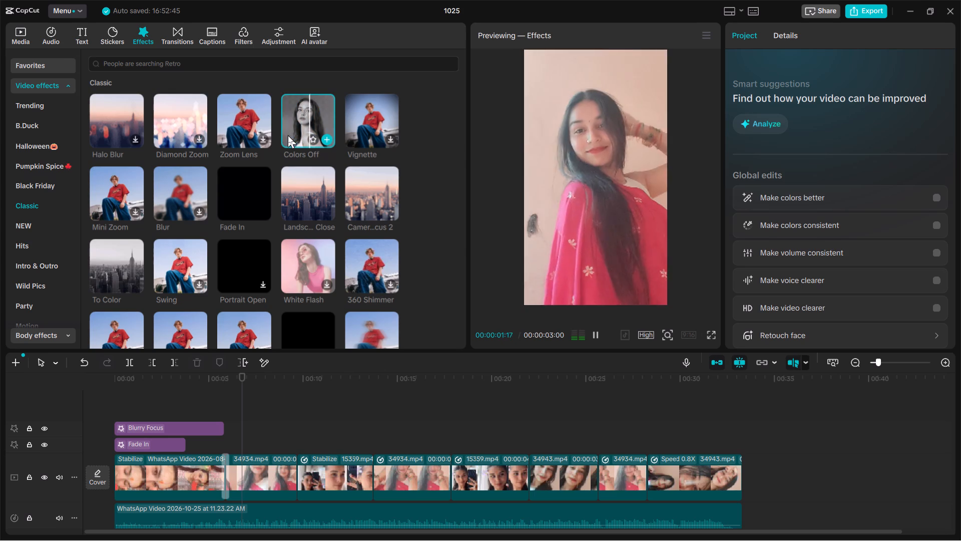
key("space")
key("space")
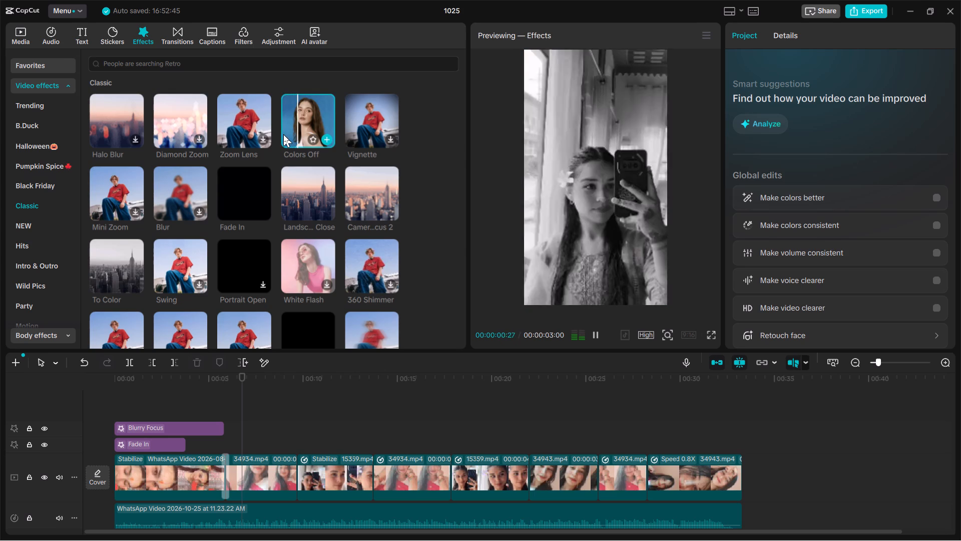
key("space")
key("space")
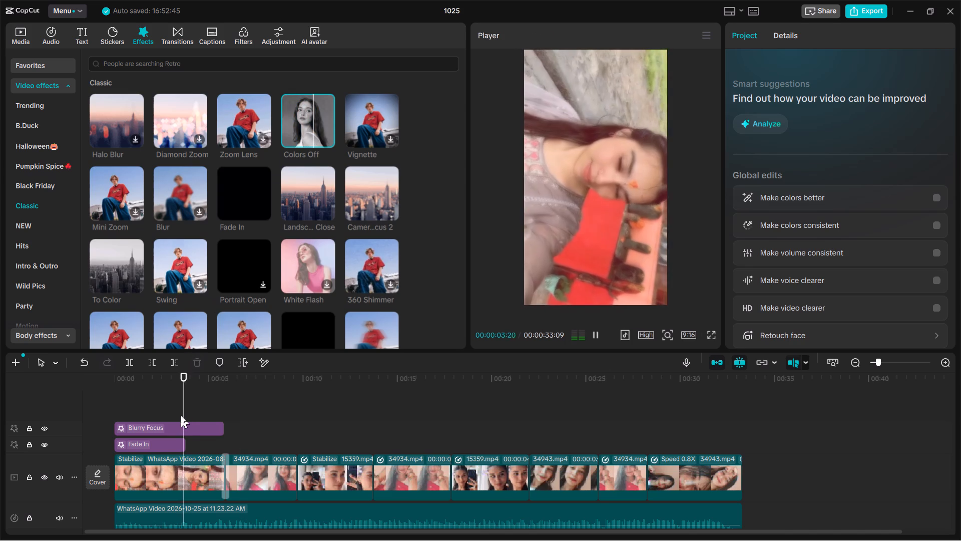
key("space")
key("space")
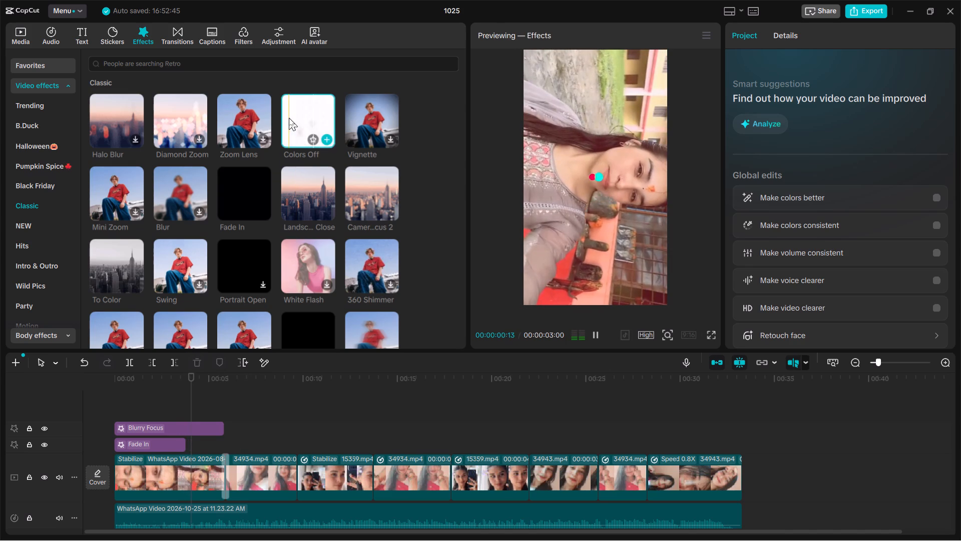
key("space")
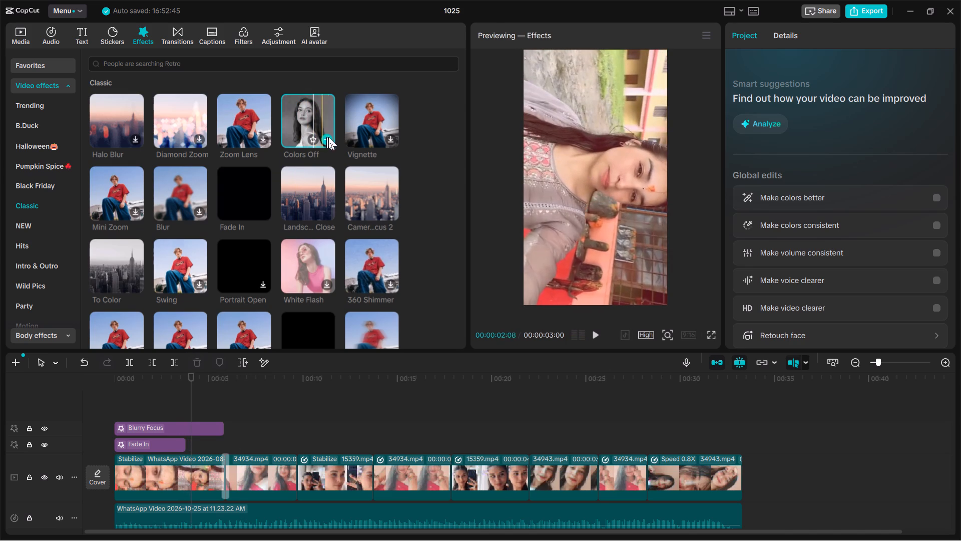
left_click(317, 124)
key("space")
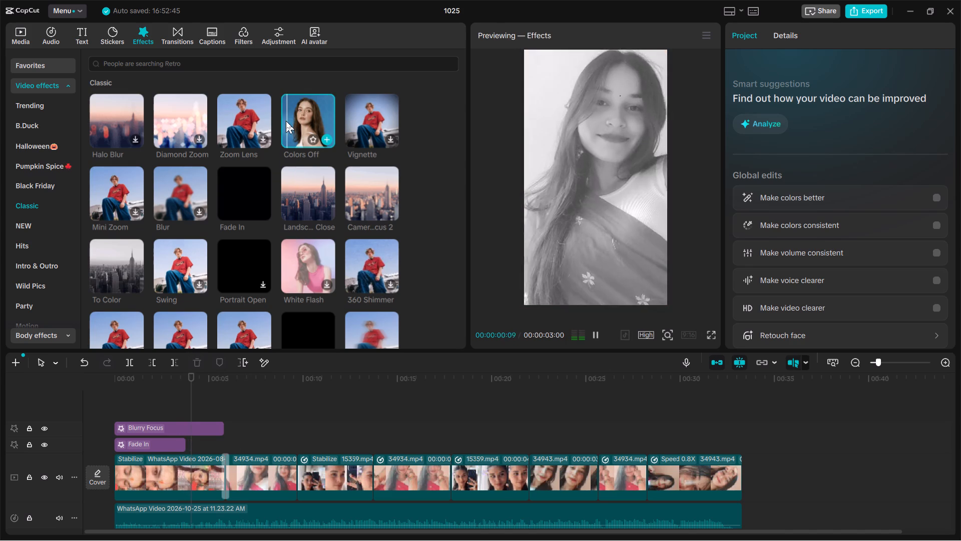
key("space")
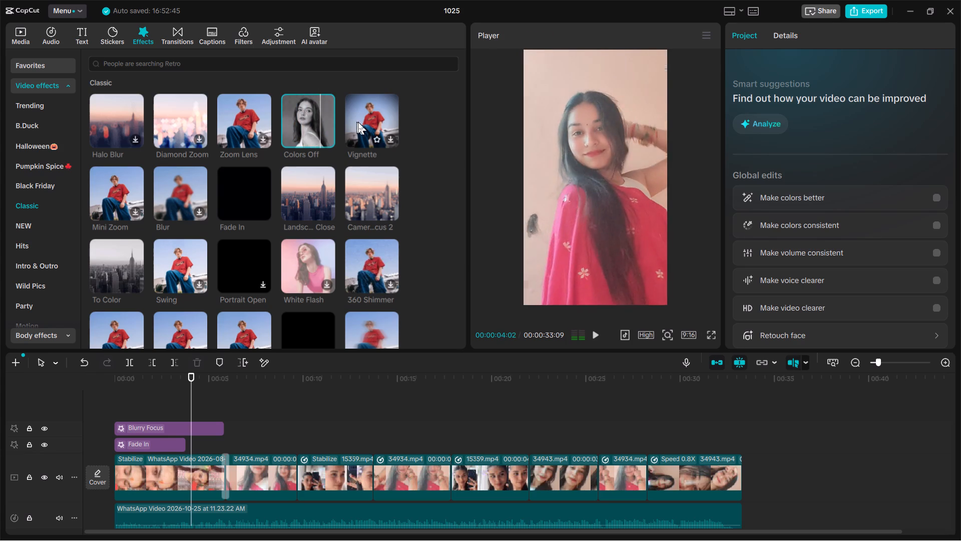
Look through the rest of the Classic video effects for a fitting alternative.
scroll(188, 145, "down", 1)
scroll(132, 168, "down", 1)
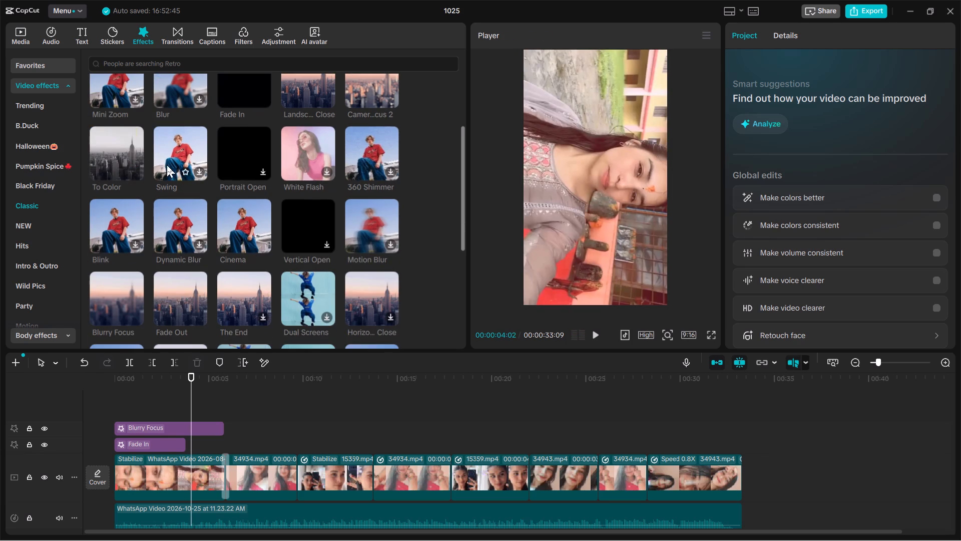
scroll(289, 234, "down", 1)
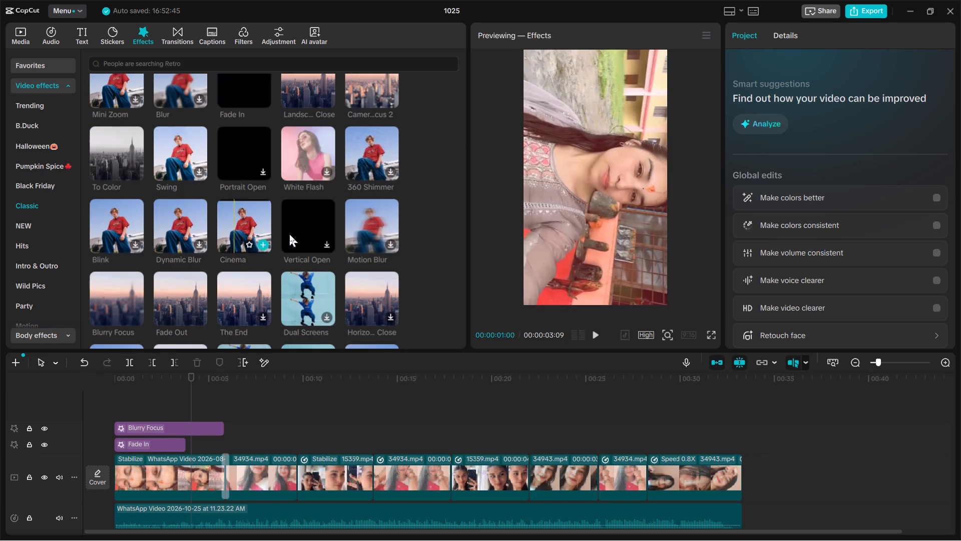
scroll(289, 234, "down", 1)
scroll(88, 255, "down", 1)
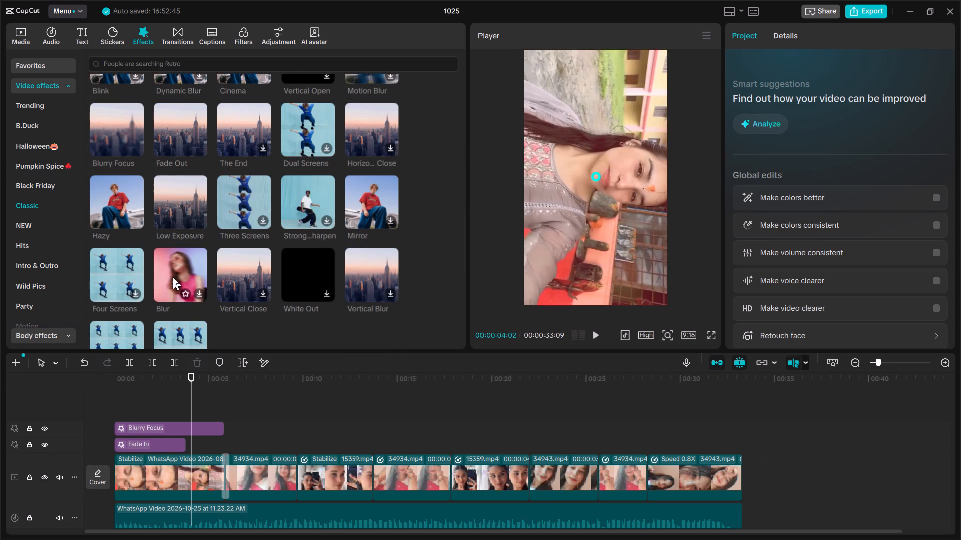
scroll(165, 283, "down", 2)
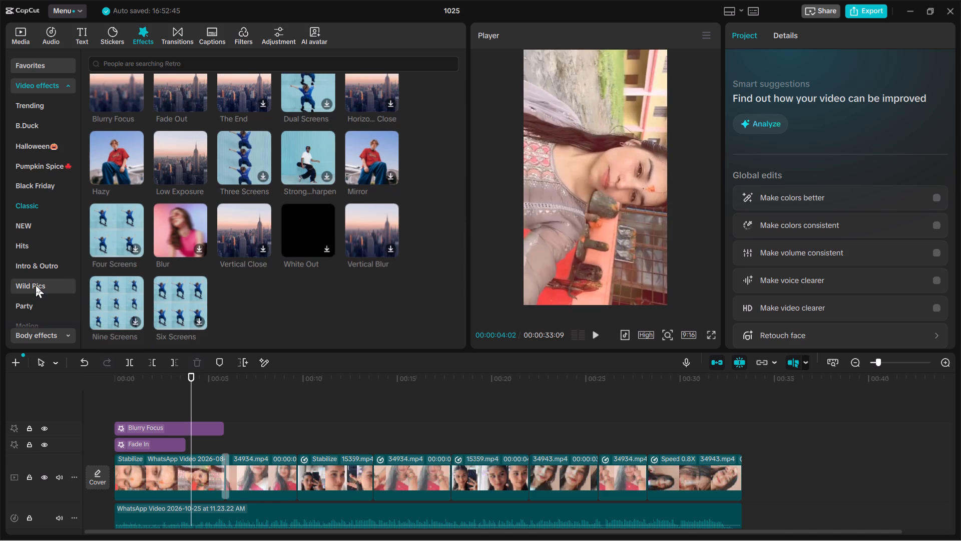
scroll(36, 285, "down", 1)
scroll(35, 253, "up", 3)
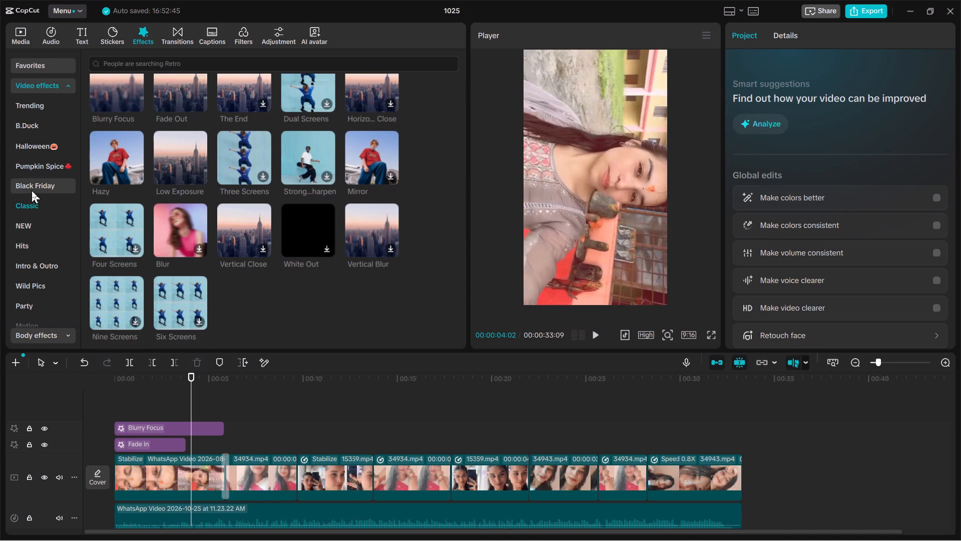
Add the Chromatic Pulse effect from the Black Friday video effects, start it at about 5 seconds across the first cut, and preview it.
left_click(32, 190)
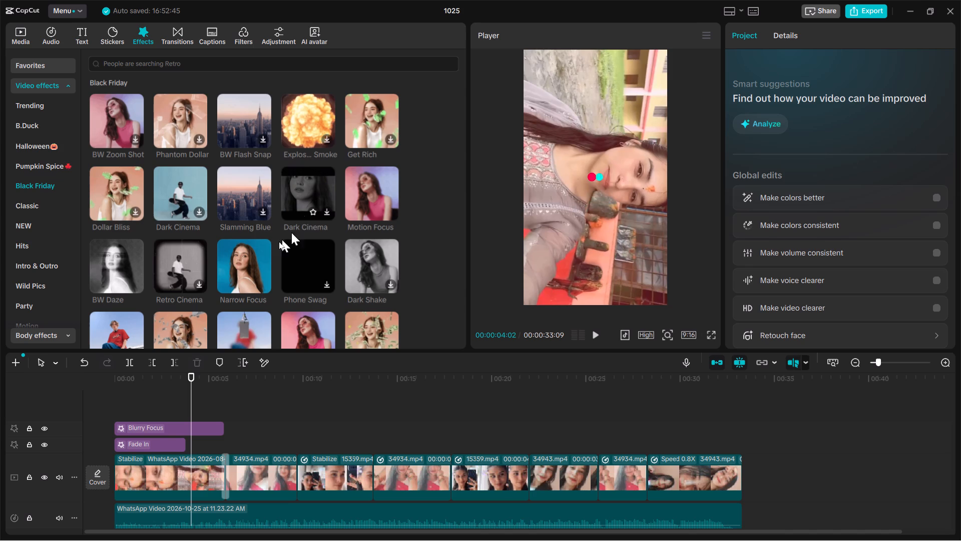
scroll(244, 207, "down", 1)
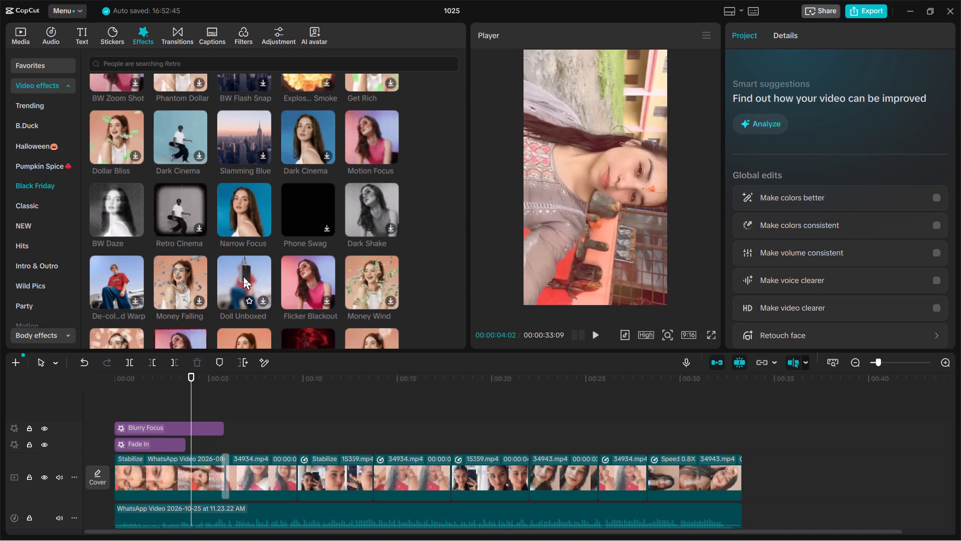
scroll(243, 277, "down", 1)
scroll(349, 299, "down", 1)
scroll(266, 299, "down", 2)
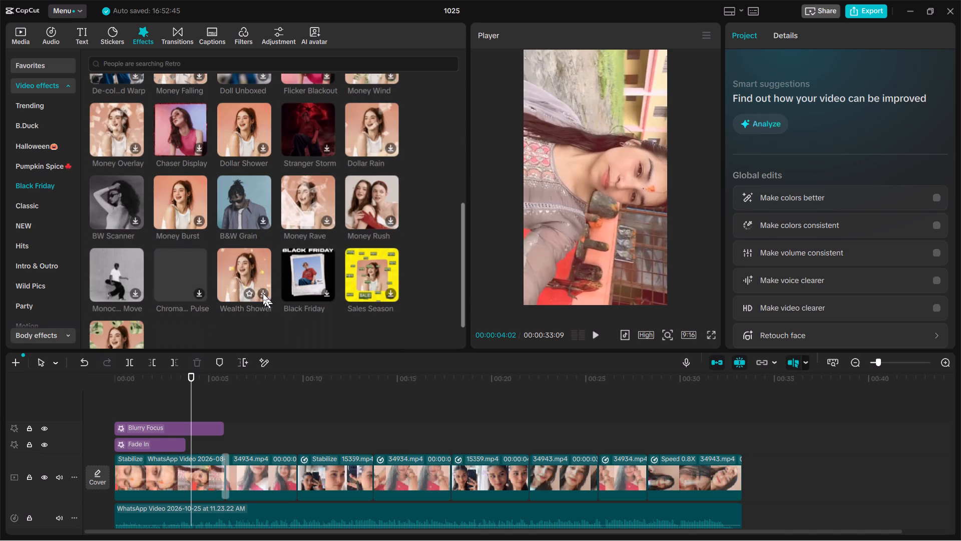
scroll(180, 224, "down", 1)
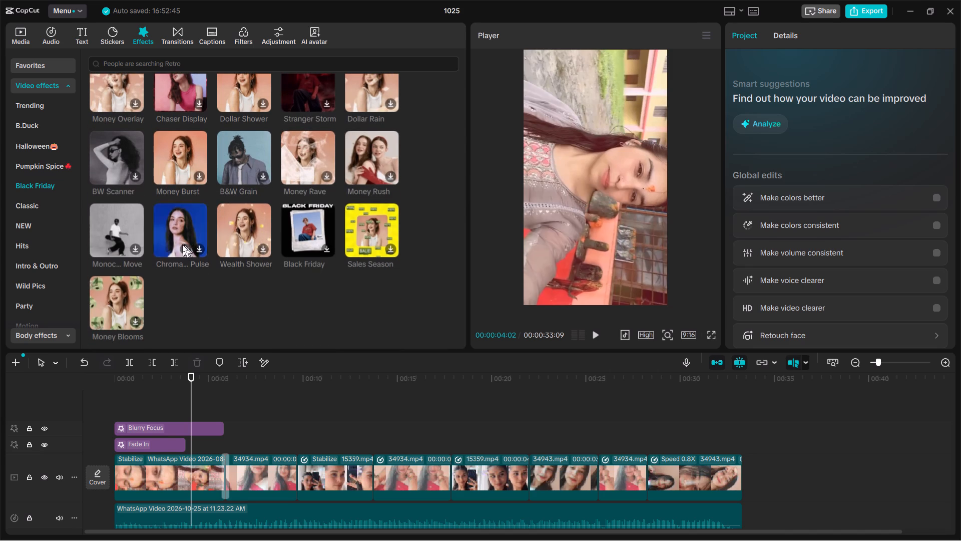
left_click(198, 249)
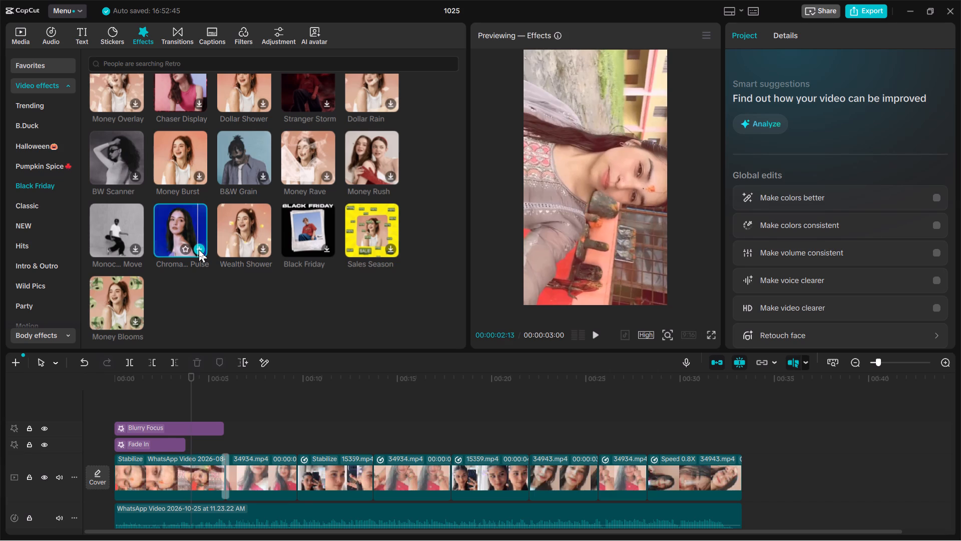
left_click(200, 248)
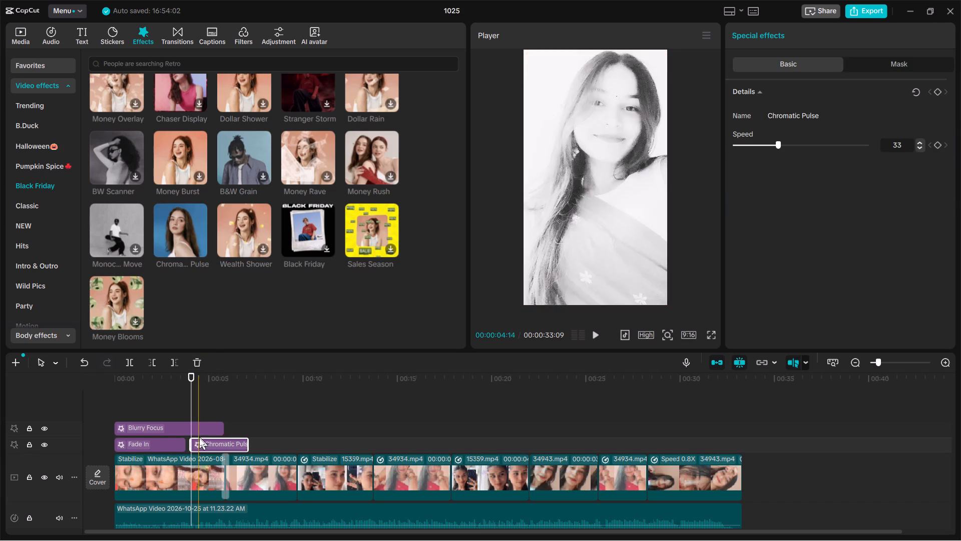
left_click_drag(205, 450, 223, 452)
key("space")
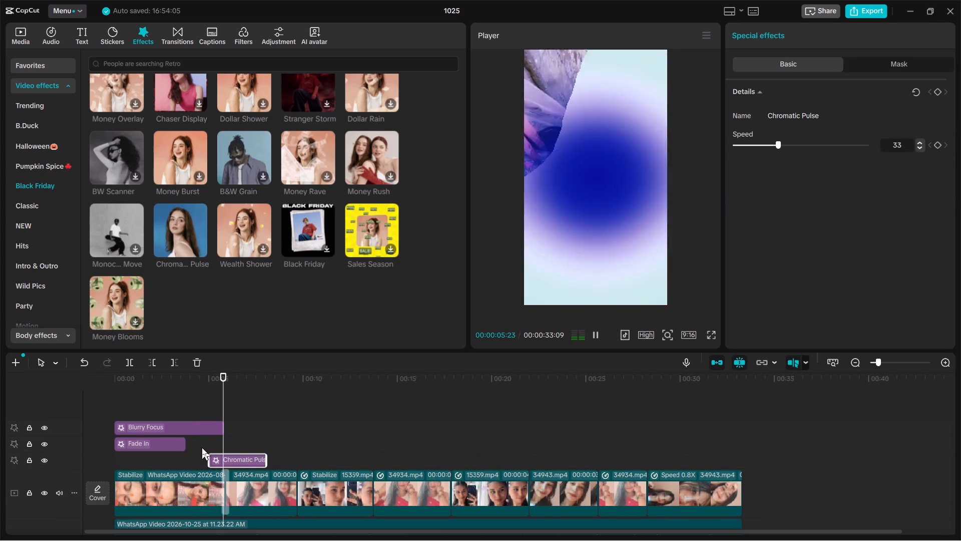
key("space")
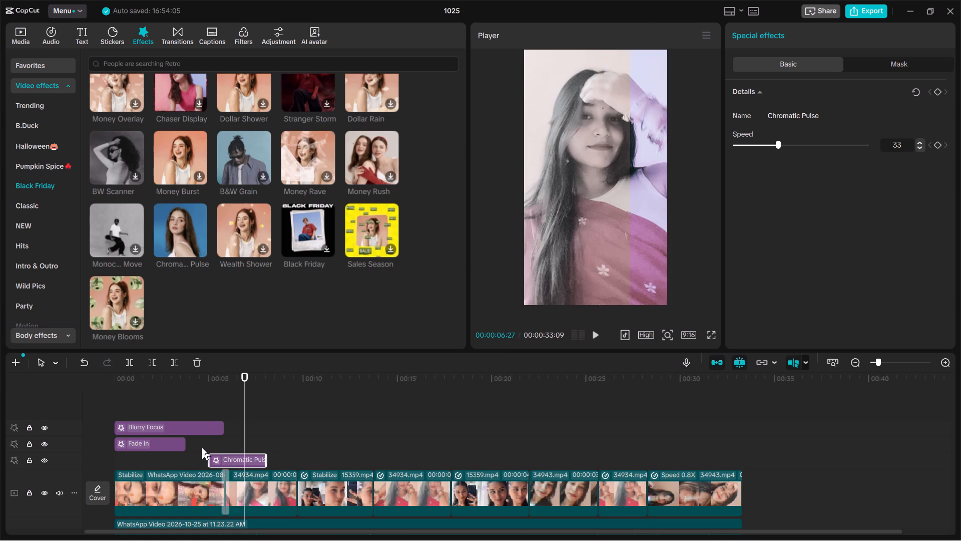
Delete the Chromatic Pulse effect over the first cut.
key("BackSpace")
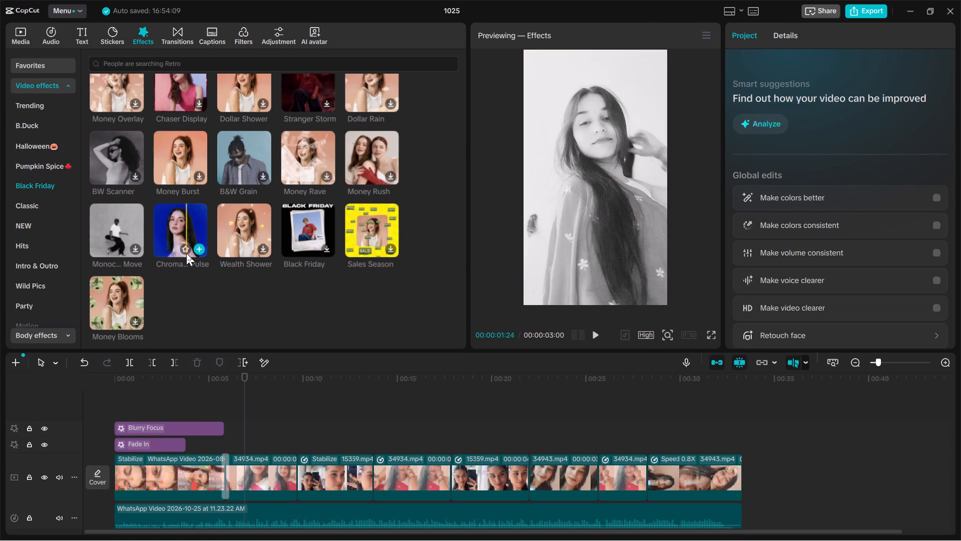
Add the Scene Cut effect from the Hits video effects, place it at the start of the first 34934.mp4 clip, and preview it.
scroll(186, 253, "up", 3)
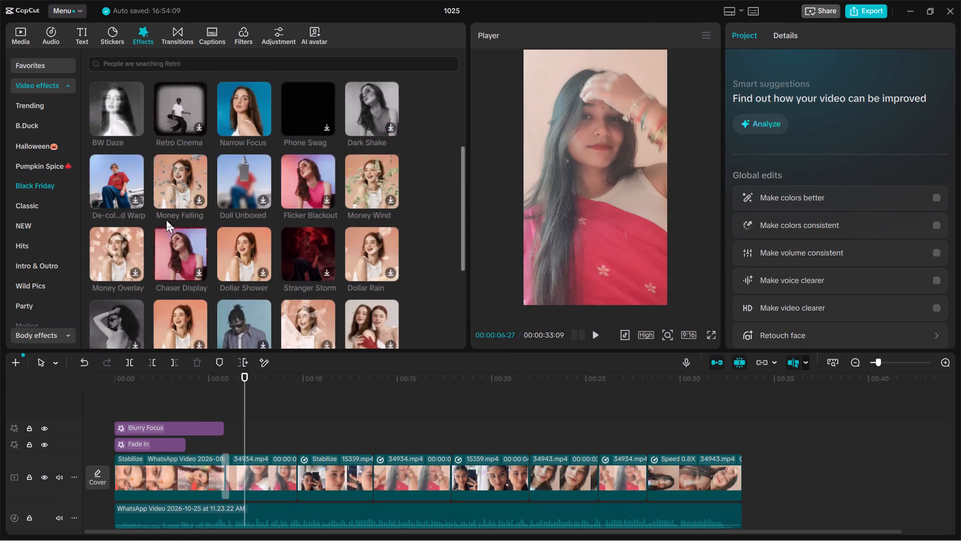
scroll(166, 220, "up", 4)
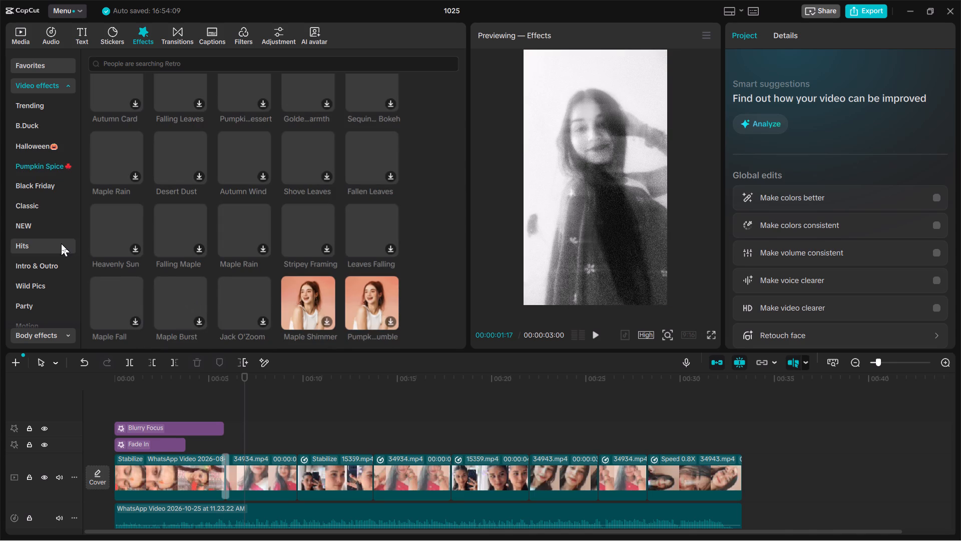
left_click(40, 207)
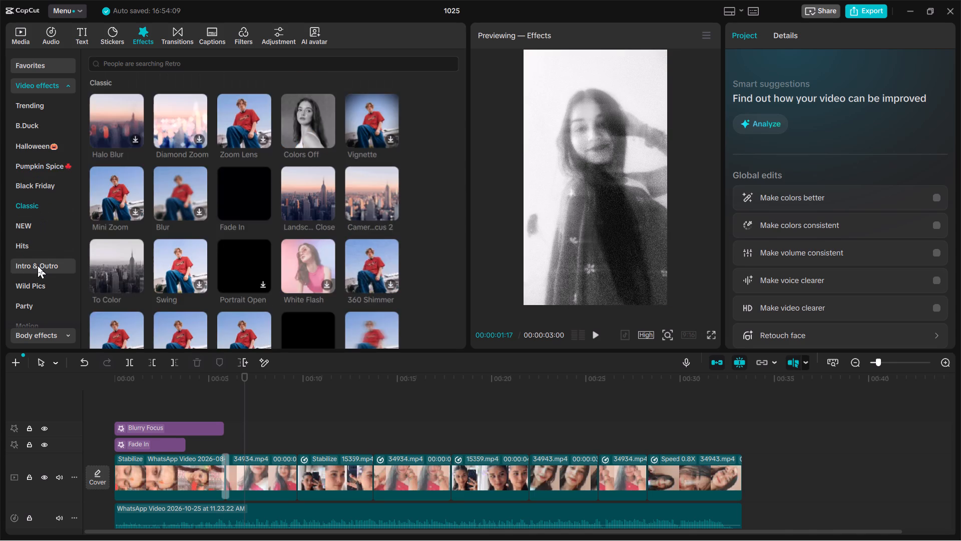
left_click(38, 265)
left_click(38, 252)
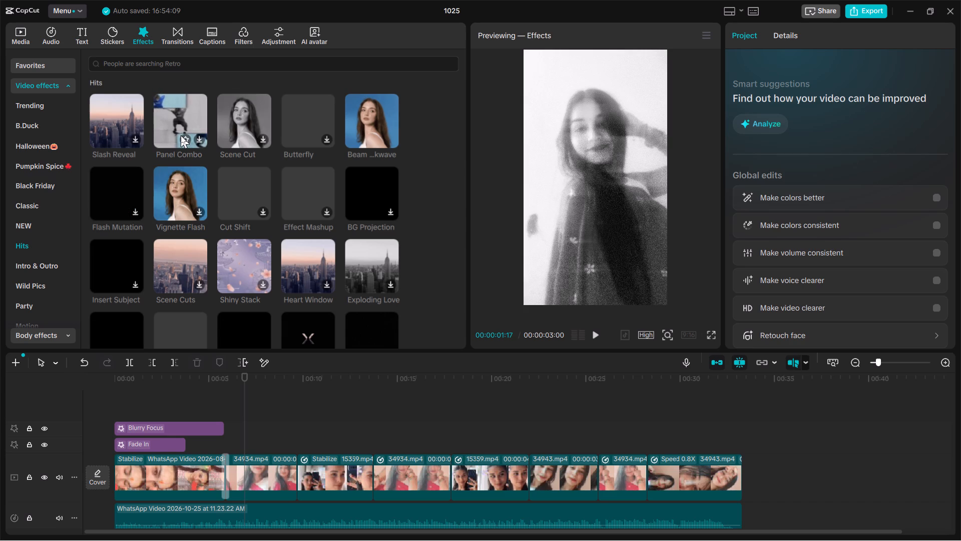
left_click(262, 139)
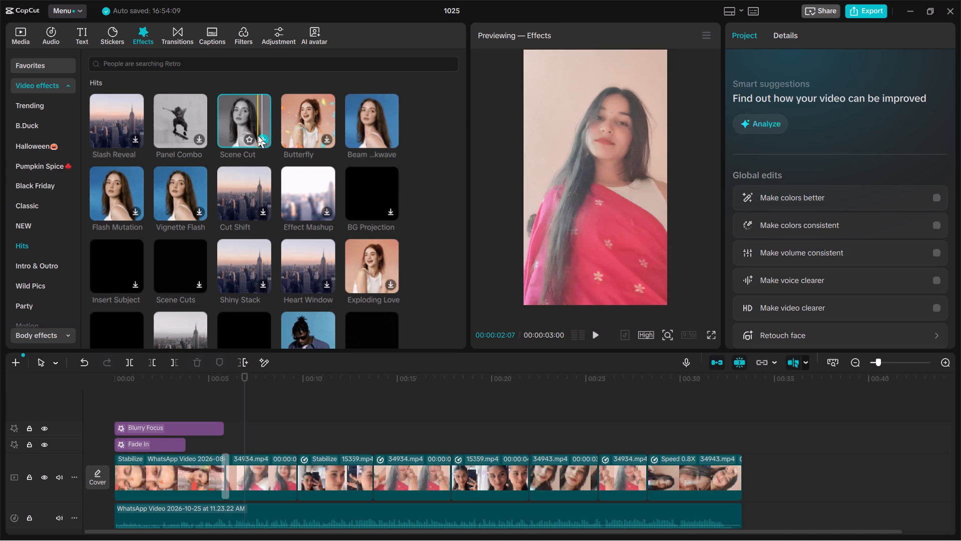
left_click(262, 140)
left_click_drag(261, 440, 243, 443)
key("space")
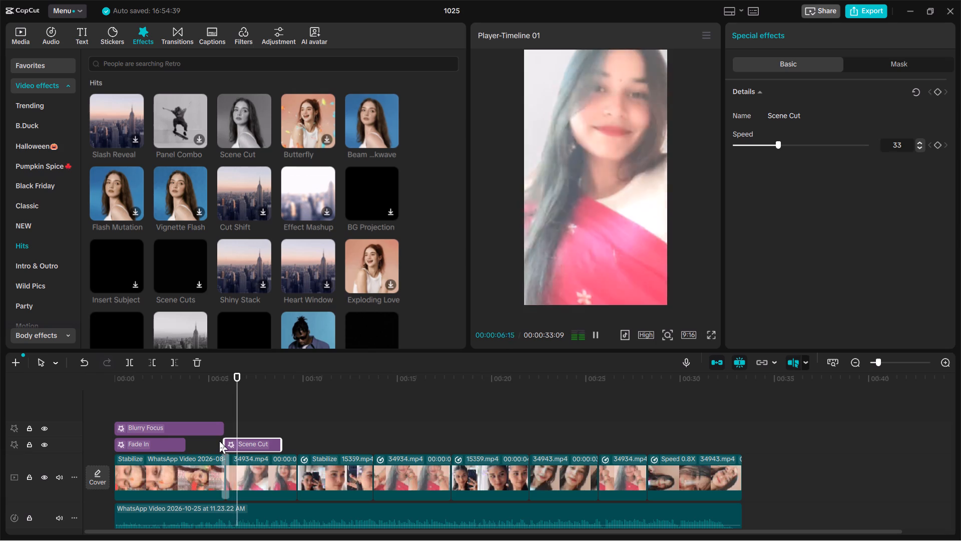
key("space")
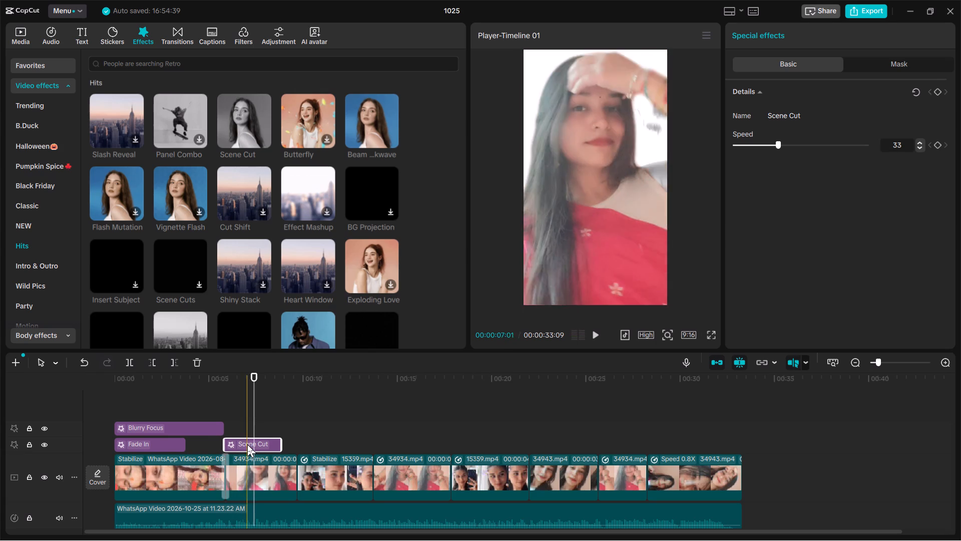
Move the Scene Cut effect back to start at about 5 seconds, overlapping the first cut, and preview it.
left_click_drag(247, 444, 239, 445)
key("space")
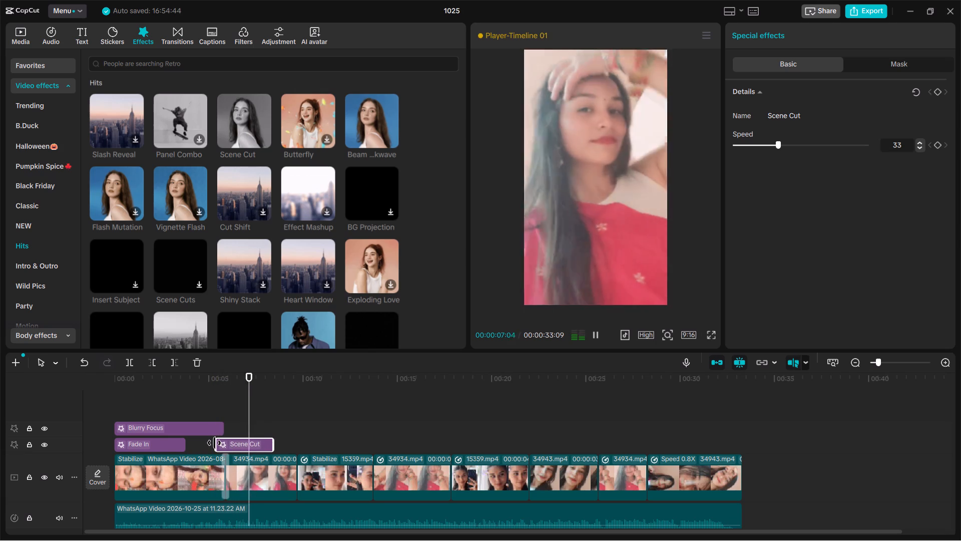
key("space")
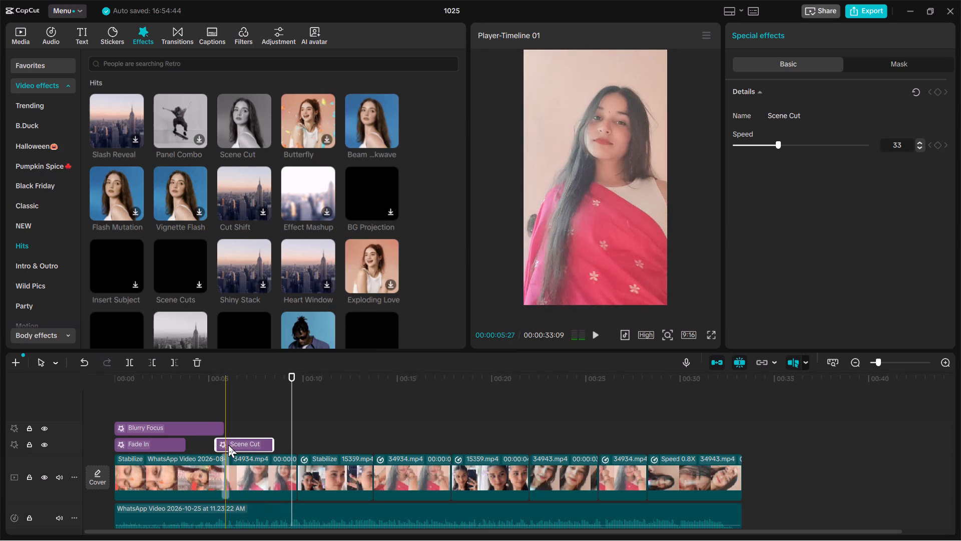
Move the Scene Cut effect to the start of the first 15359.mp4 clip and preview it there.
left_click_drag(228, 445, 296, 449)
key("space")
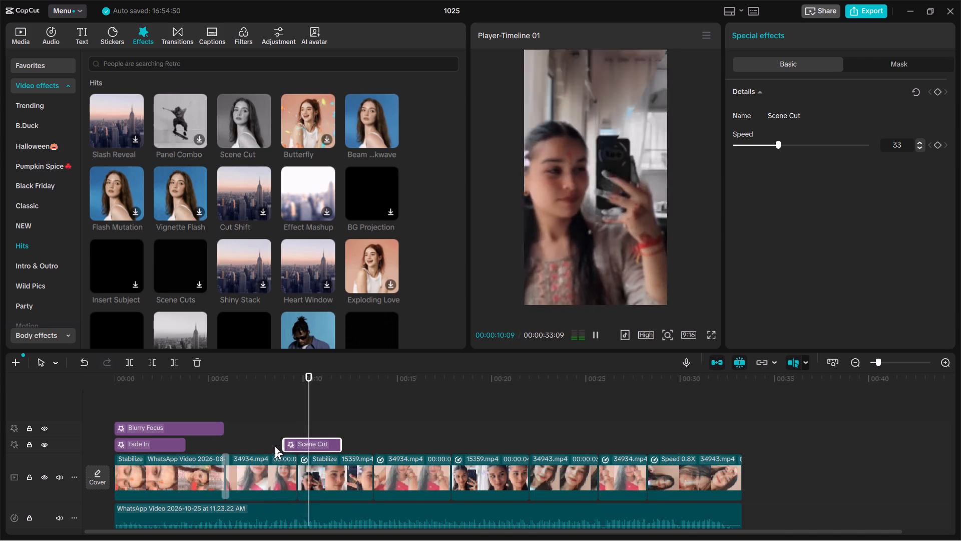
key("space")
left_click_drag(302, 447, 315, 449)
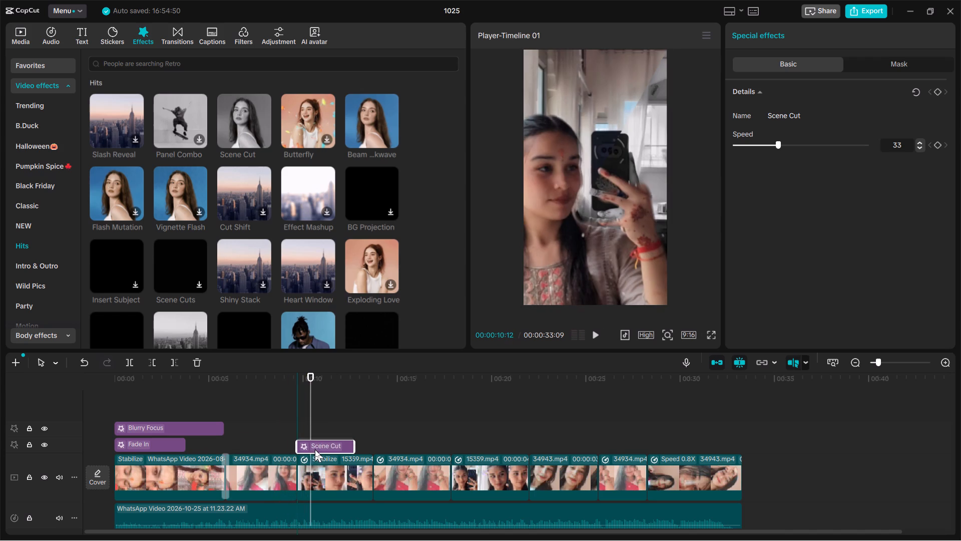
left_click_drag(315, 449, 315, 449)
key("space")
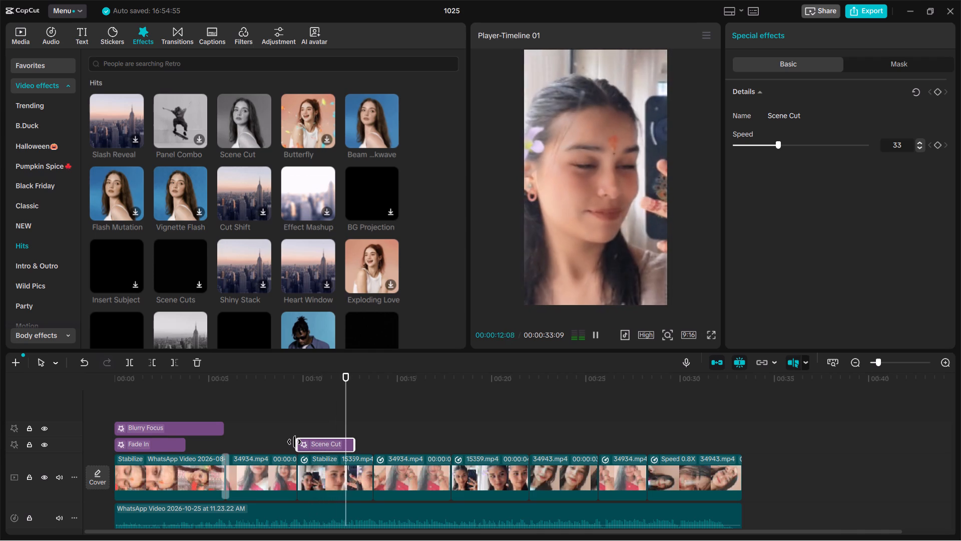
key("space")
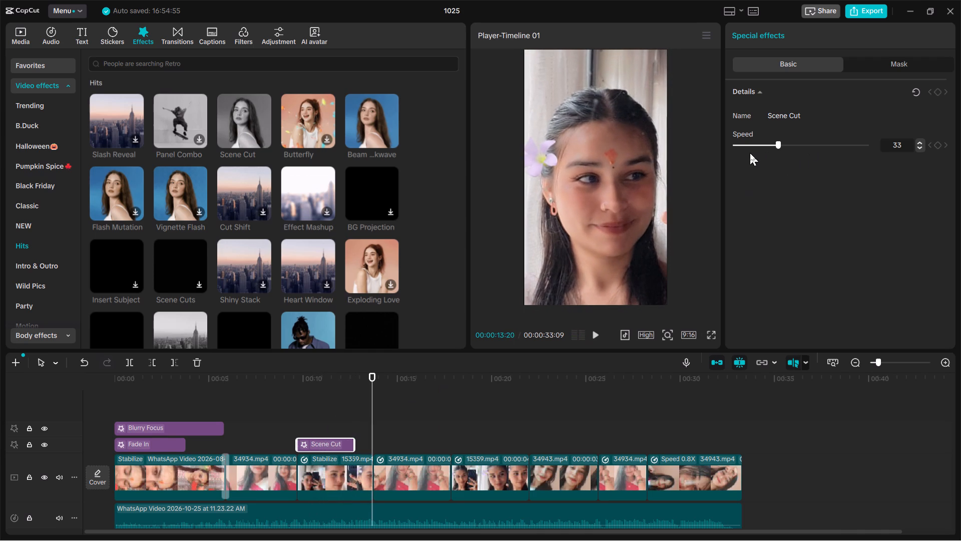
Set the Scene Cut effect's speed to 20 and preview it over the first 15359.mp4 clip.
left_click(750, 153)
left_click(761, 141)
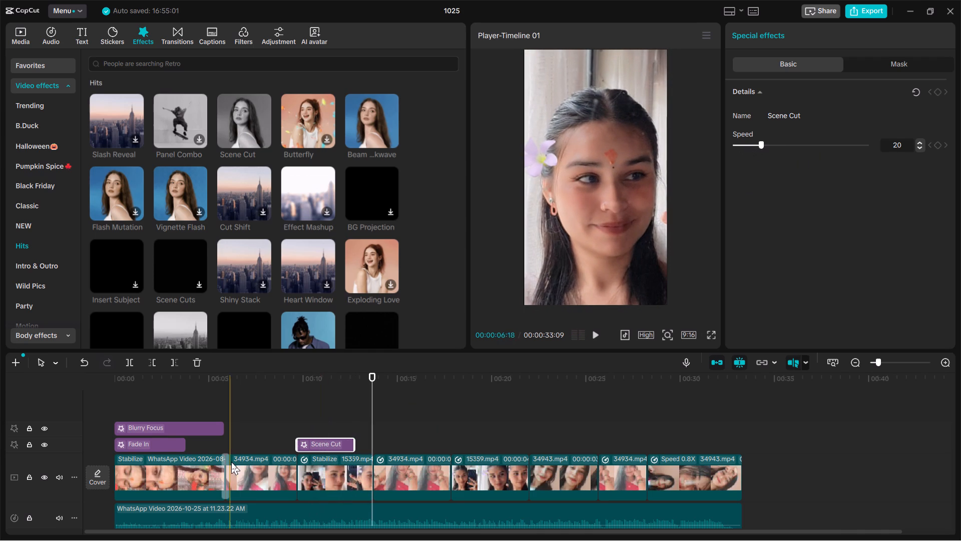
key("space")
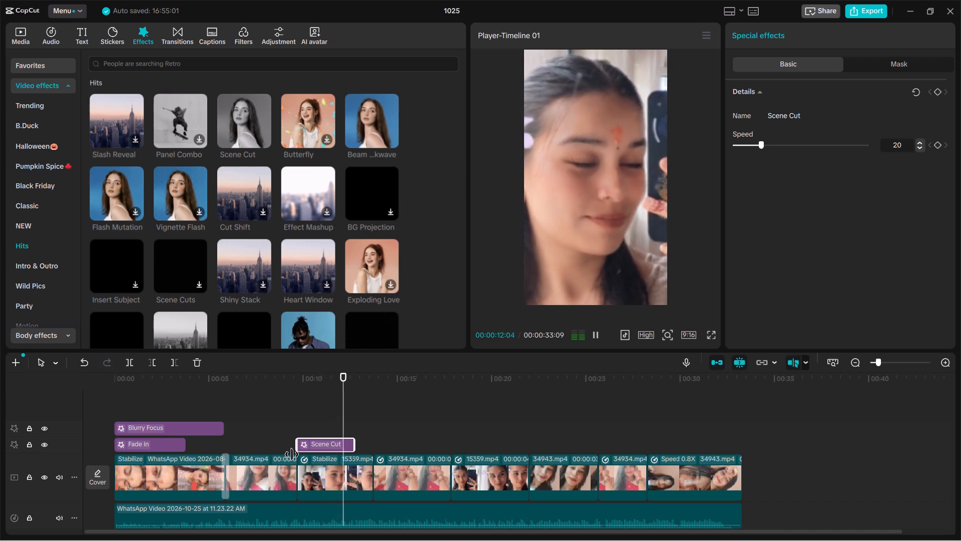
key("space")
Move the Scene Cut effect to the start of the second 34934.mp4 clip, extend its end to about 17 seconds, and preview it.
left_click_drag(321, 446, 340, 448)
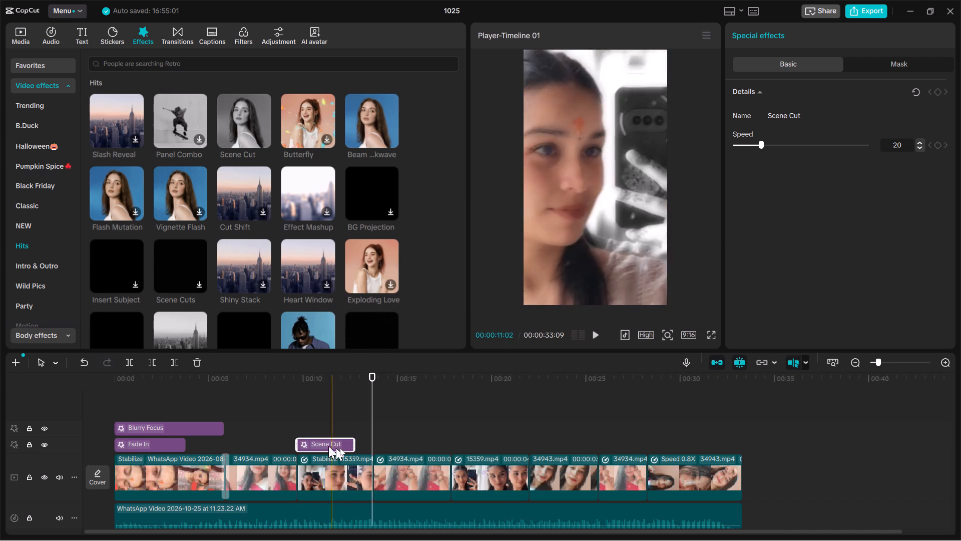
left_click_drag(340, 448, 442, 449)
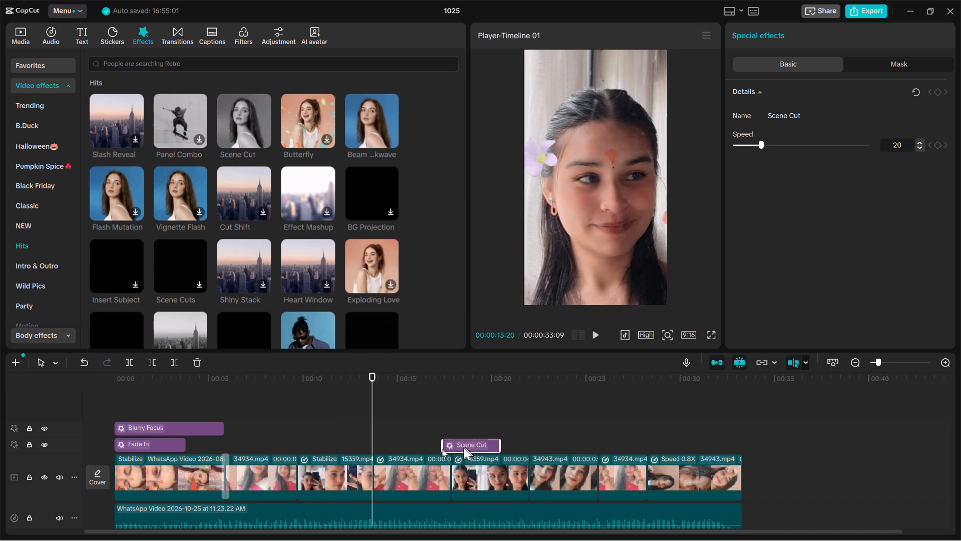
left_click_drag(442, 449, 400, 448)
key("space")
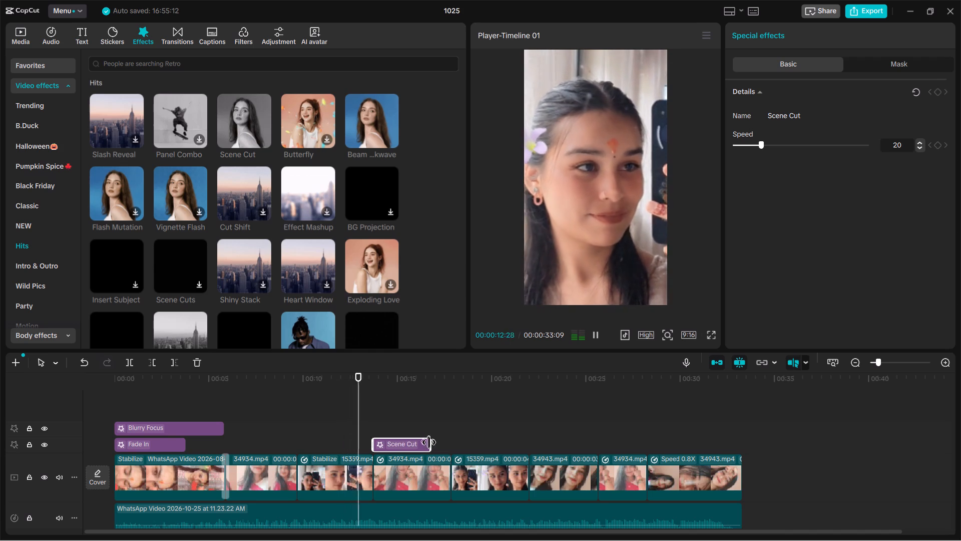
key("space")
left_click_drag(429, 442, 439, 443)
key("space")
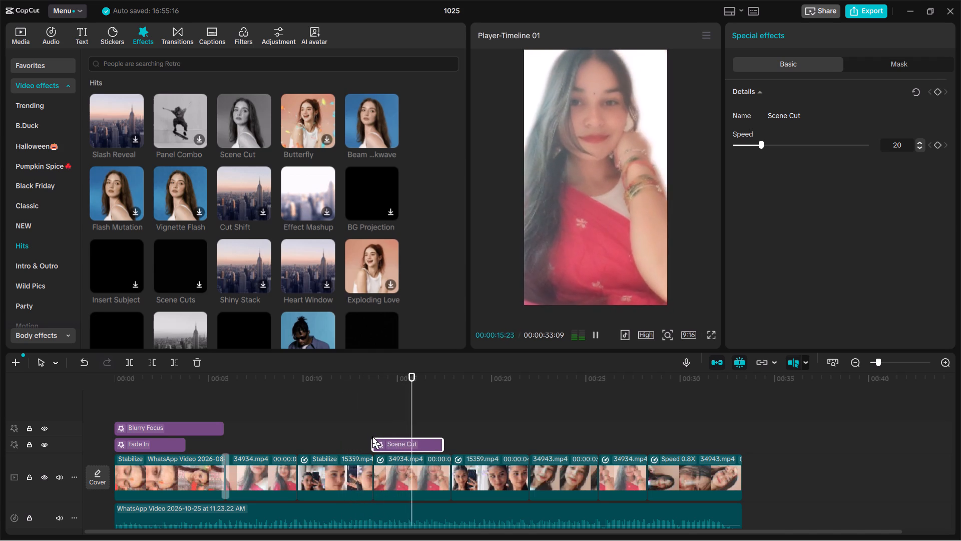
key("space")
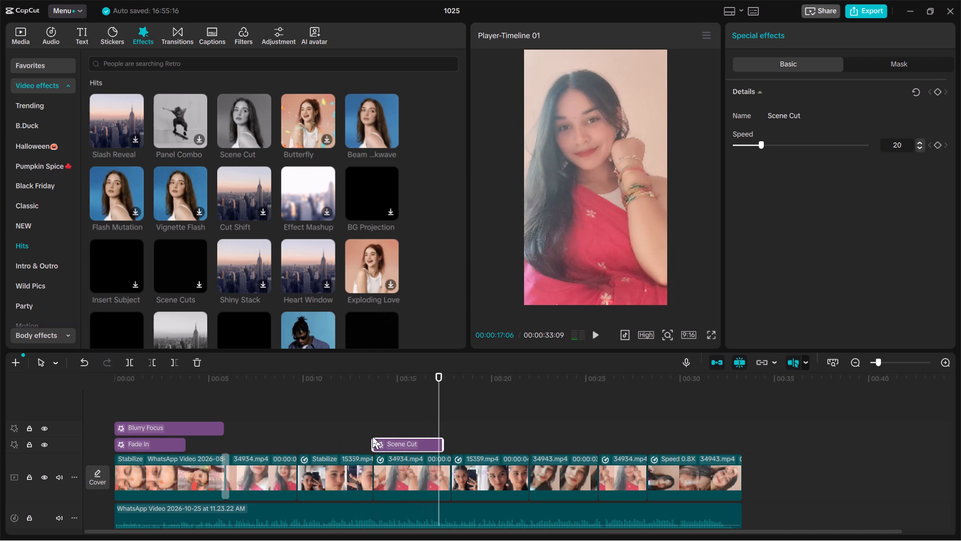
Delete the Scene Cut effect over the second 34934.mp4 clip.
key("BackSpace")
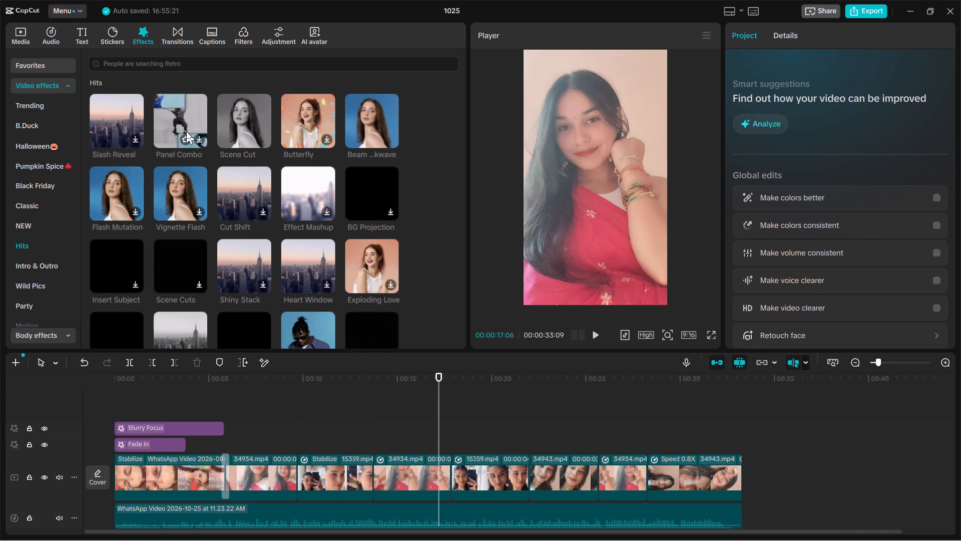
Add the Insert Subject effect from the Hits video effects, place it at the start of the second 34934.mp4 clip, and preview it.
scroll(126, 130, "down", 2)
scroll(126, 132, "up", 1)
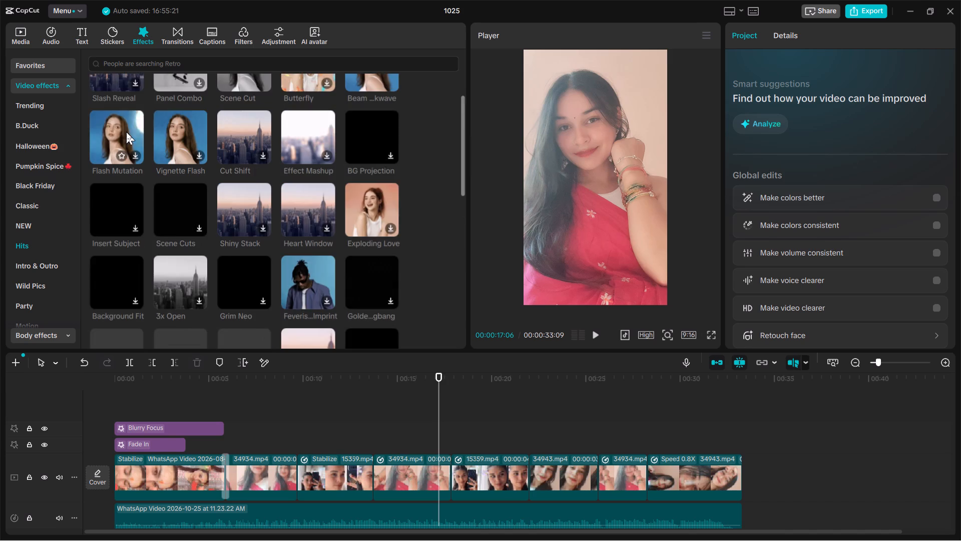
scroll(126, 132, "down", 1)
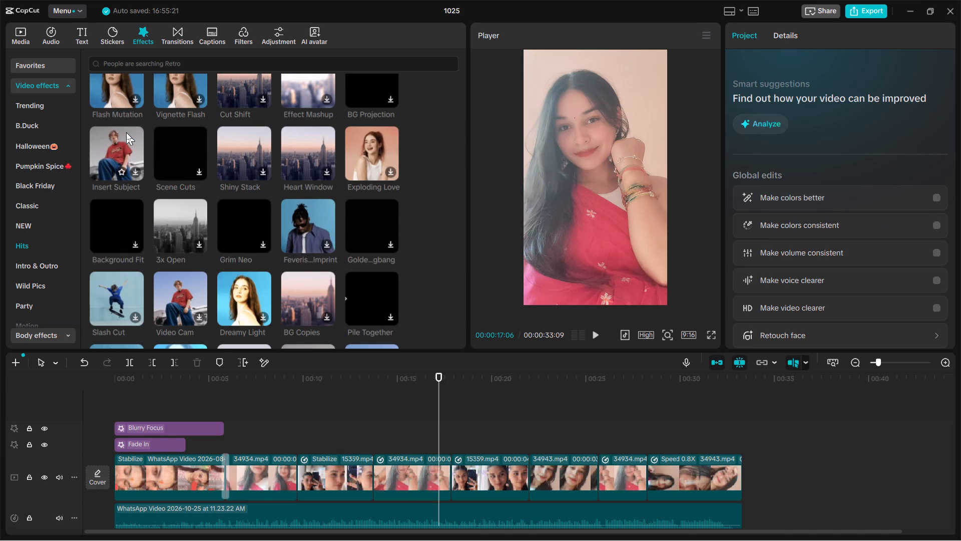
left_click(133, 169)
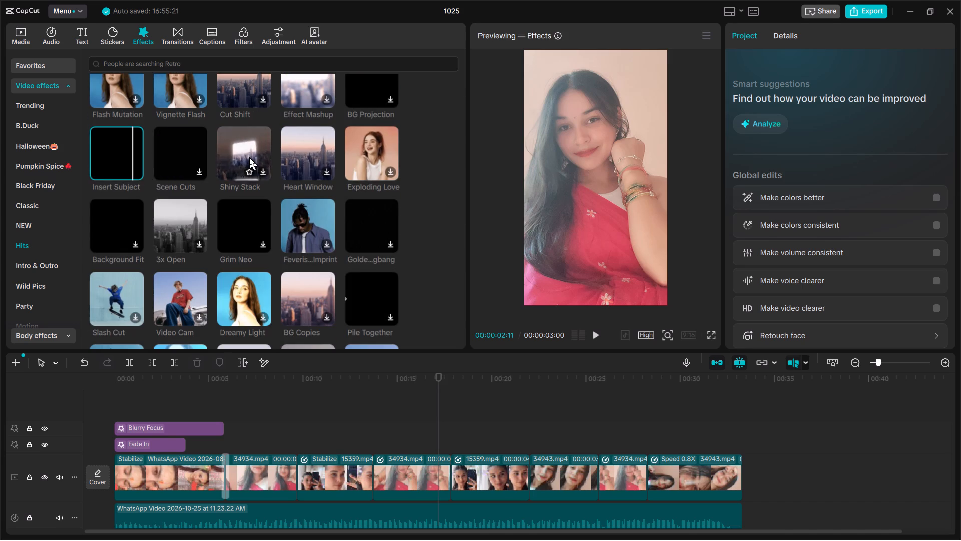
left_click(138, 168)
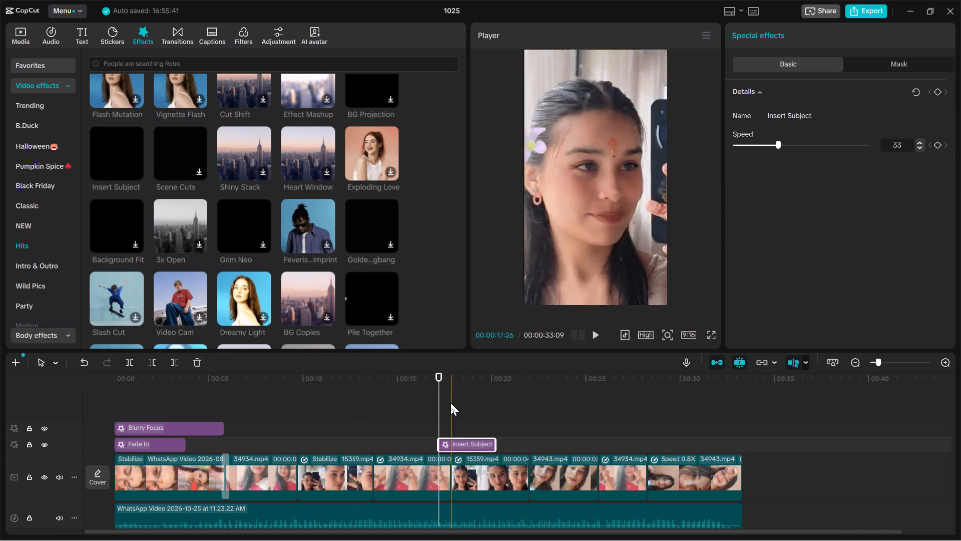
key("space")
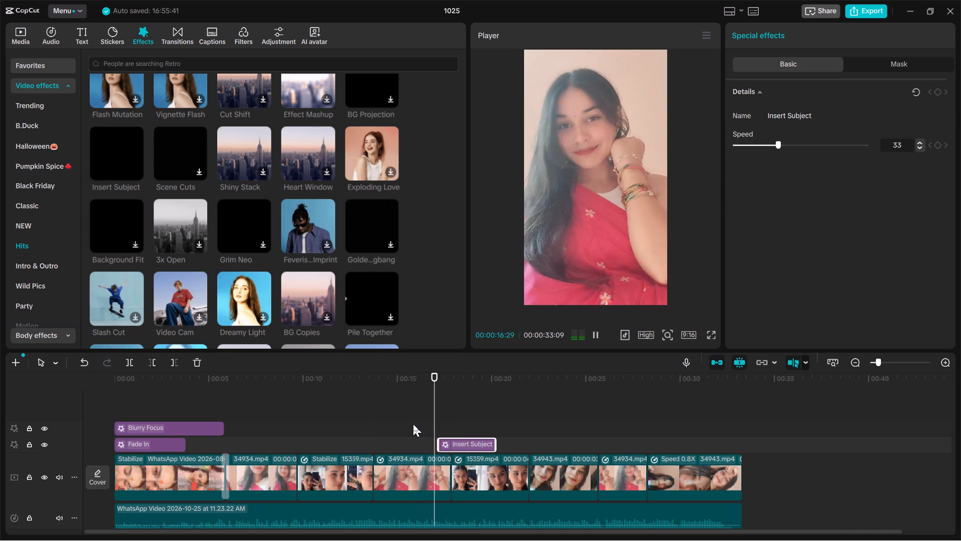
key("space")
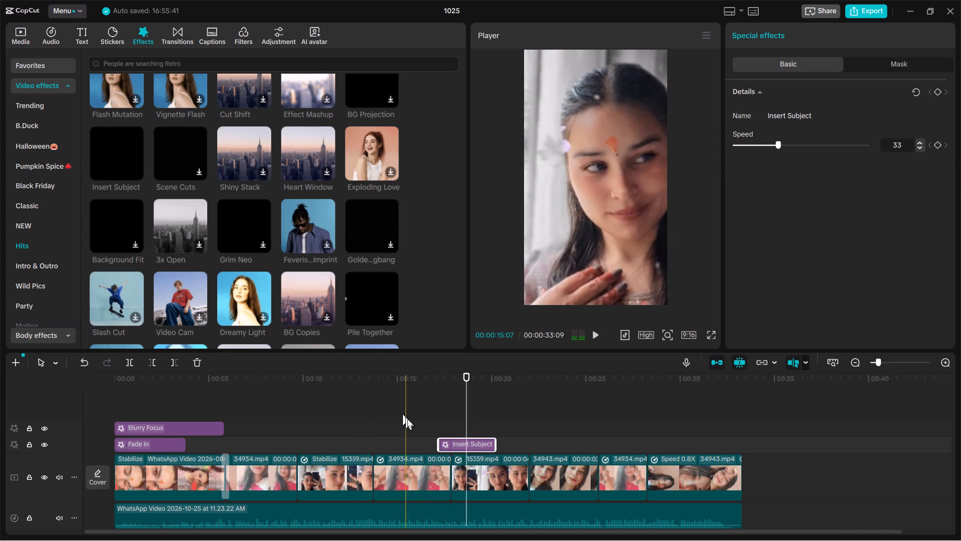
left_click_drag(454, 439, 389, 442)
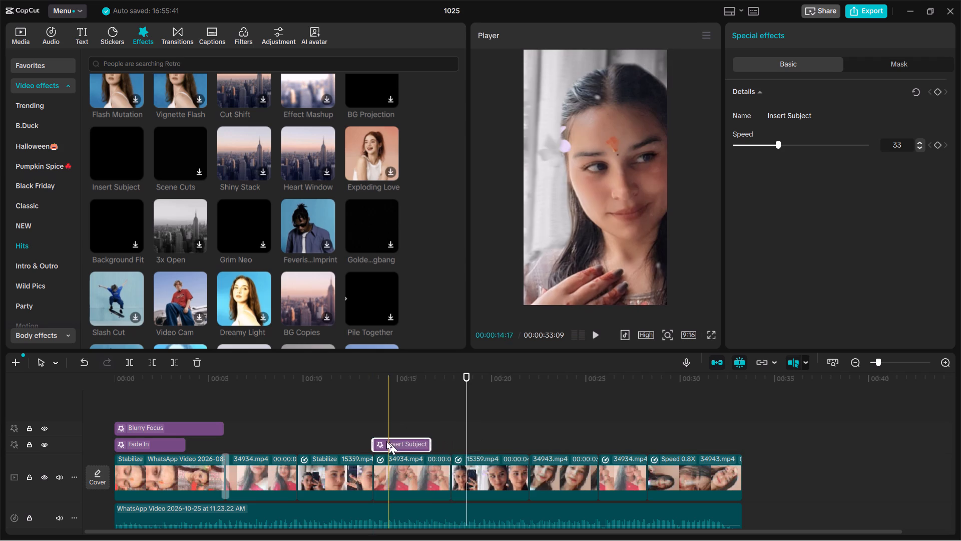
key("space")
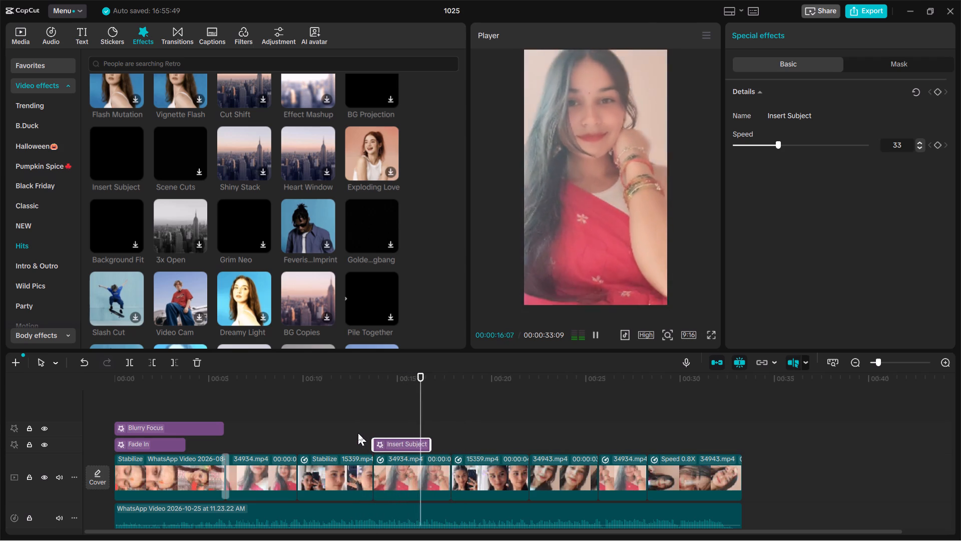
key("space")
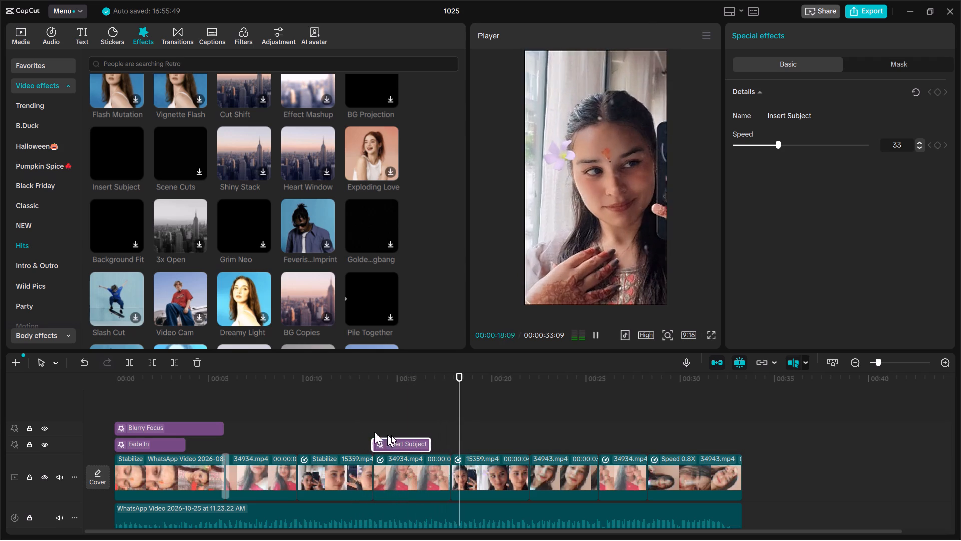
Shorten the Insert Subject effect to about 2 seconds, set its speed to 54, and preview it.
left_click_drag(427, 440, 413, 441)
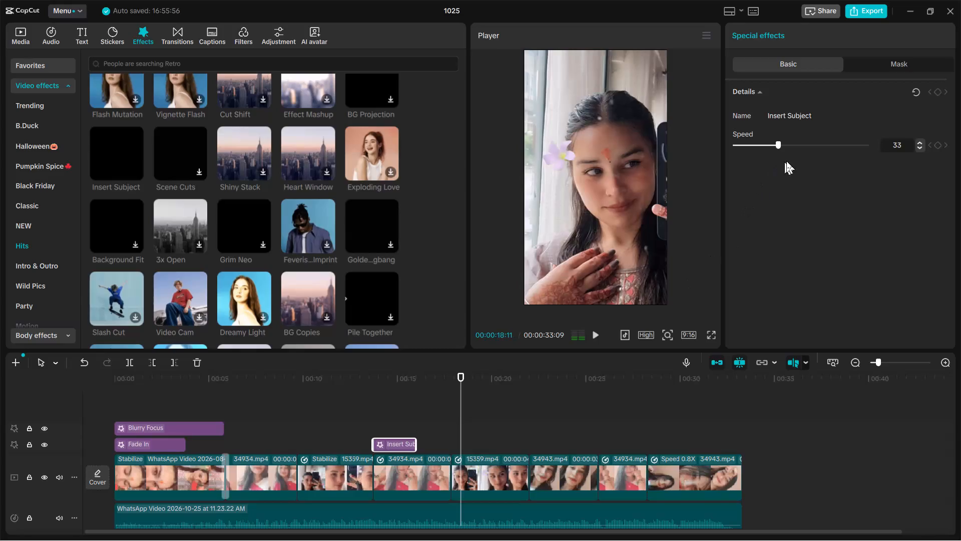
left_click(806, 145)
key("space")
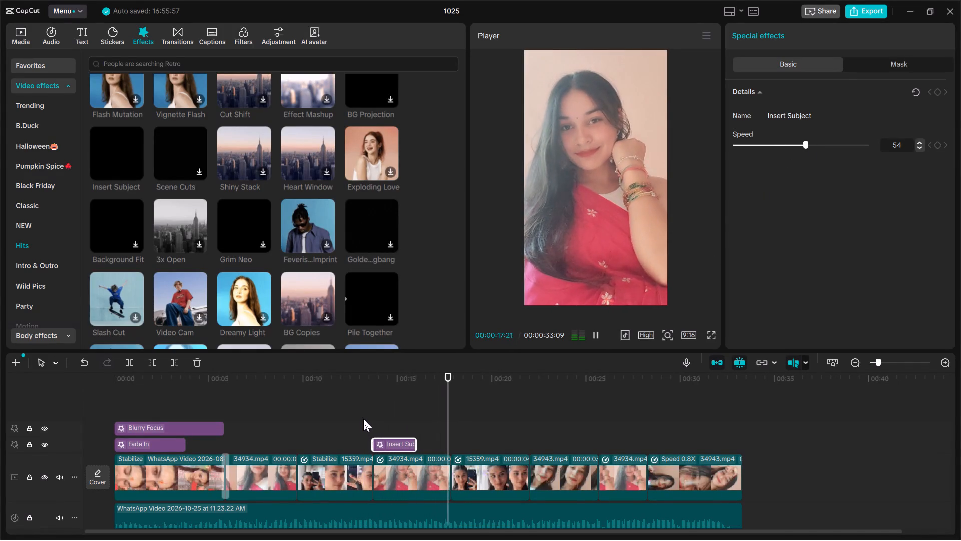
key("space")
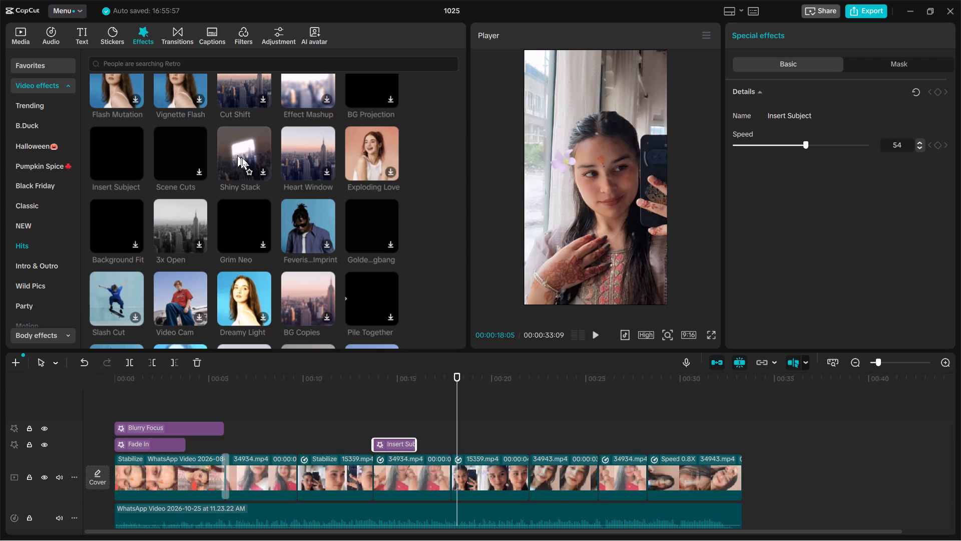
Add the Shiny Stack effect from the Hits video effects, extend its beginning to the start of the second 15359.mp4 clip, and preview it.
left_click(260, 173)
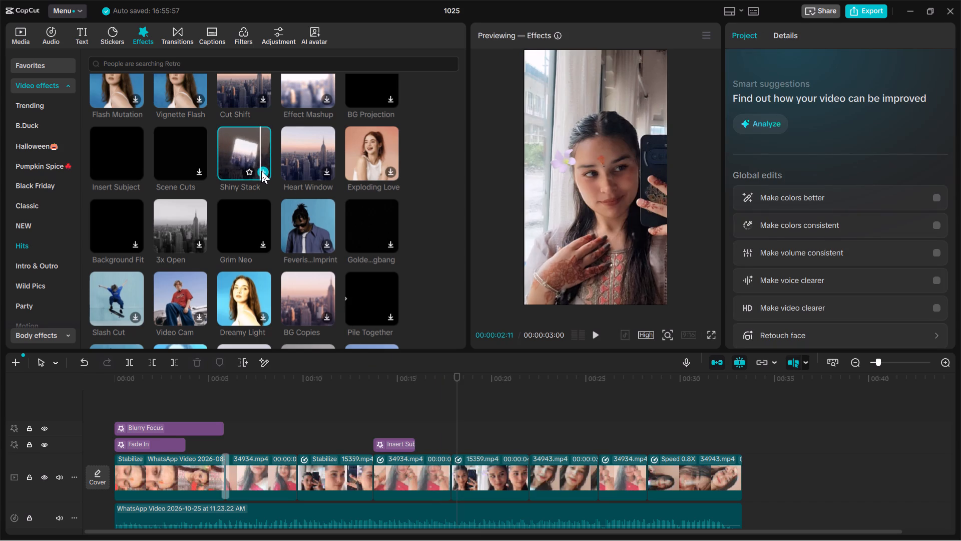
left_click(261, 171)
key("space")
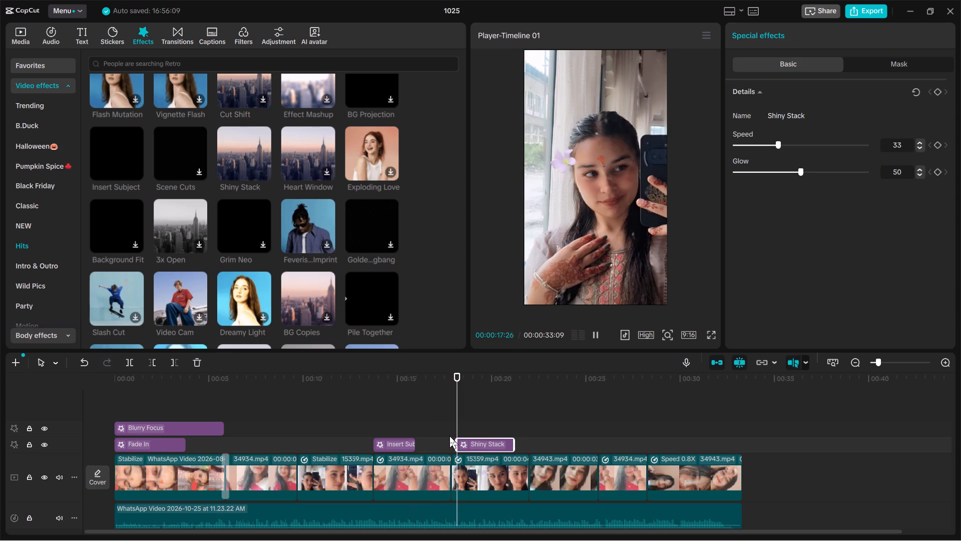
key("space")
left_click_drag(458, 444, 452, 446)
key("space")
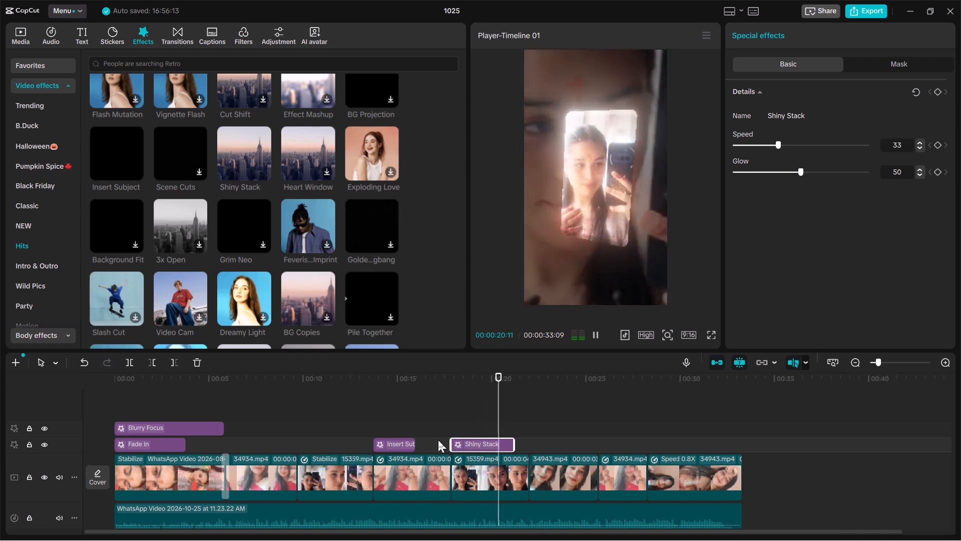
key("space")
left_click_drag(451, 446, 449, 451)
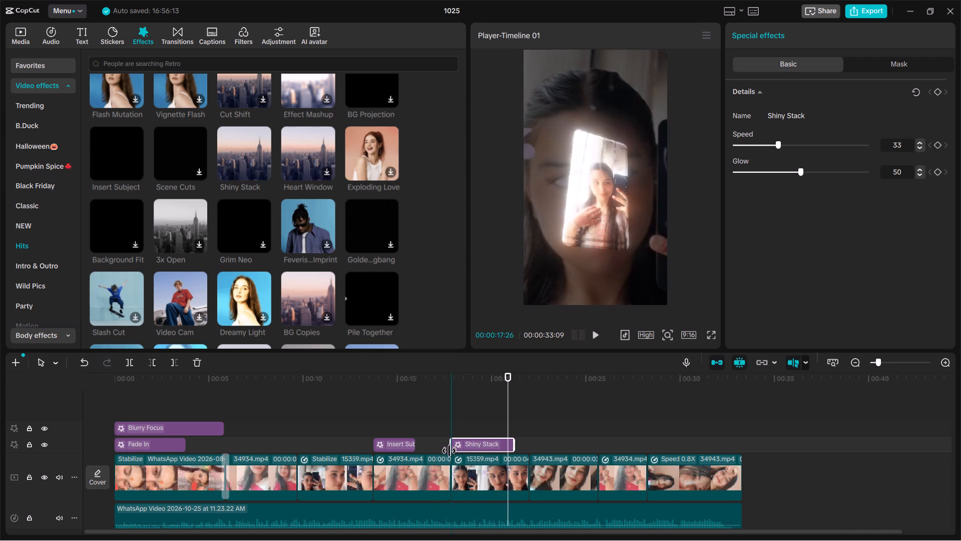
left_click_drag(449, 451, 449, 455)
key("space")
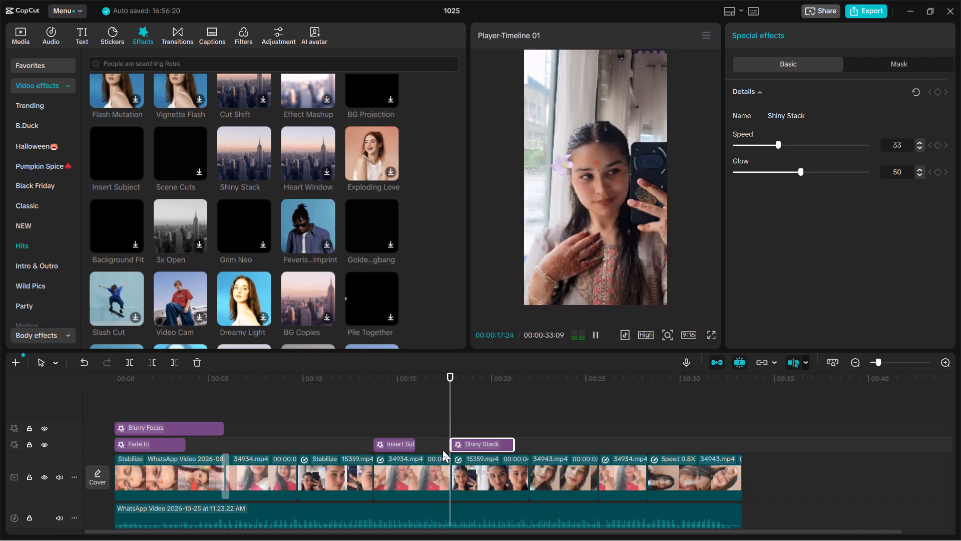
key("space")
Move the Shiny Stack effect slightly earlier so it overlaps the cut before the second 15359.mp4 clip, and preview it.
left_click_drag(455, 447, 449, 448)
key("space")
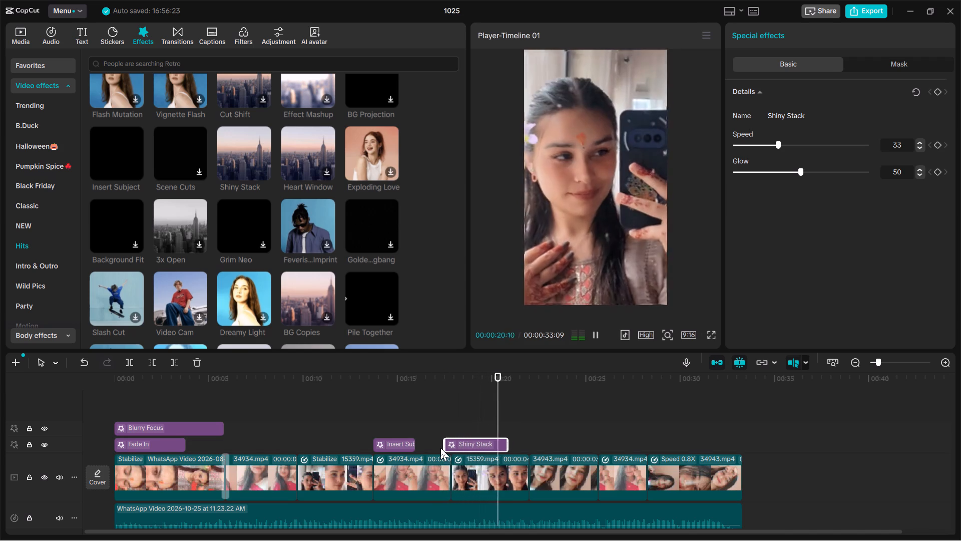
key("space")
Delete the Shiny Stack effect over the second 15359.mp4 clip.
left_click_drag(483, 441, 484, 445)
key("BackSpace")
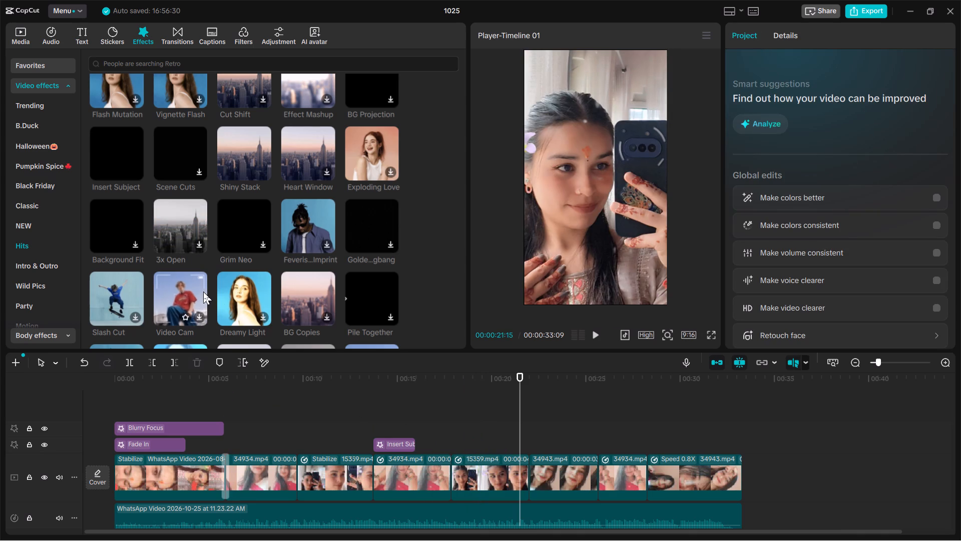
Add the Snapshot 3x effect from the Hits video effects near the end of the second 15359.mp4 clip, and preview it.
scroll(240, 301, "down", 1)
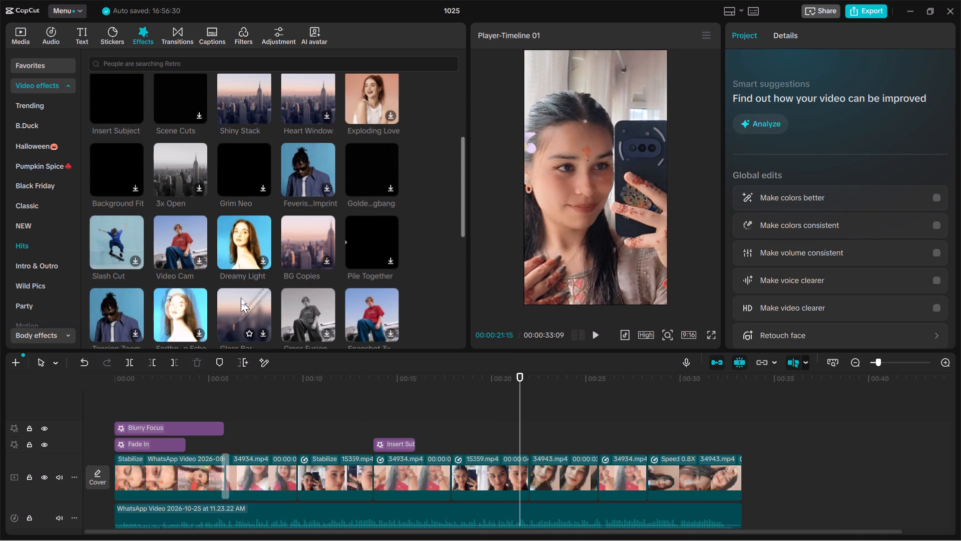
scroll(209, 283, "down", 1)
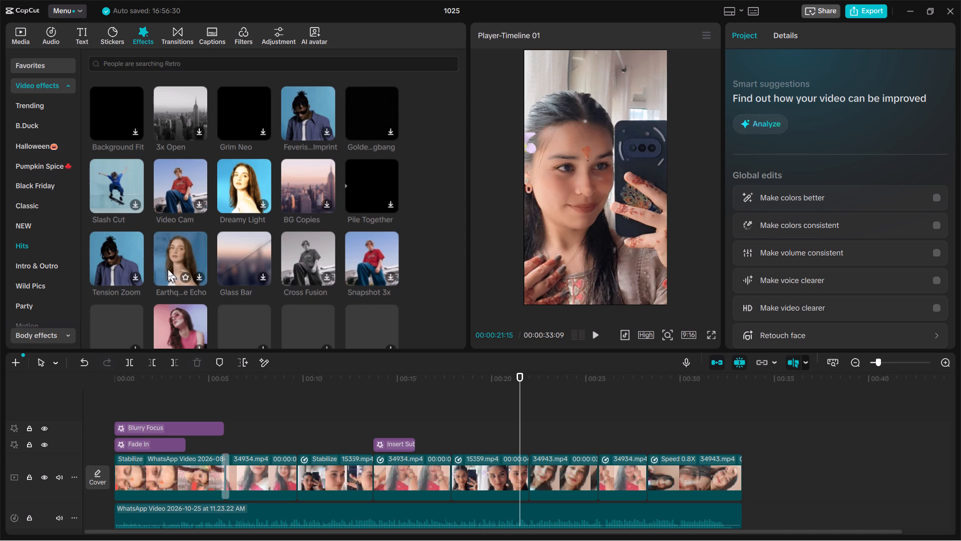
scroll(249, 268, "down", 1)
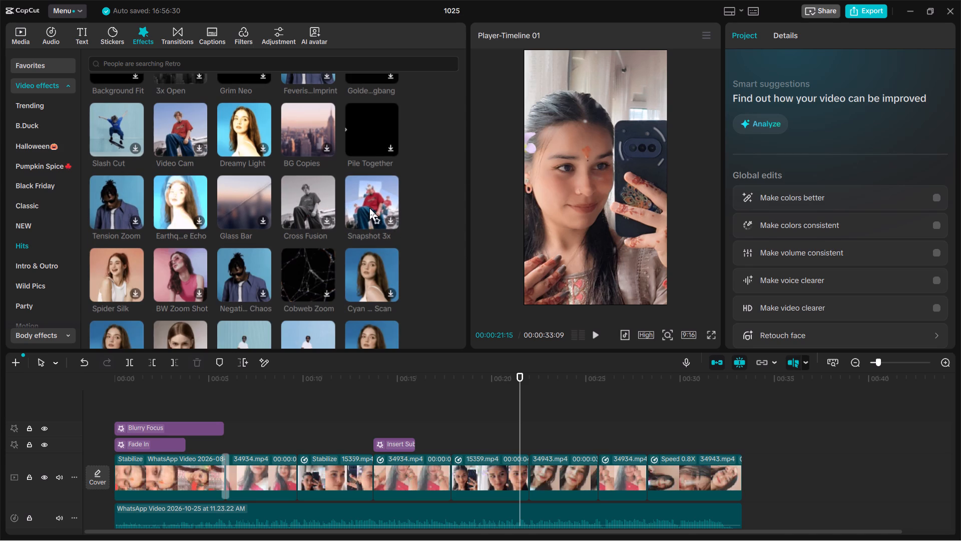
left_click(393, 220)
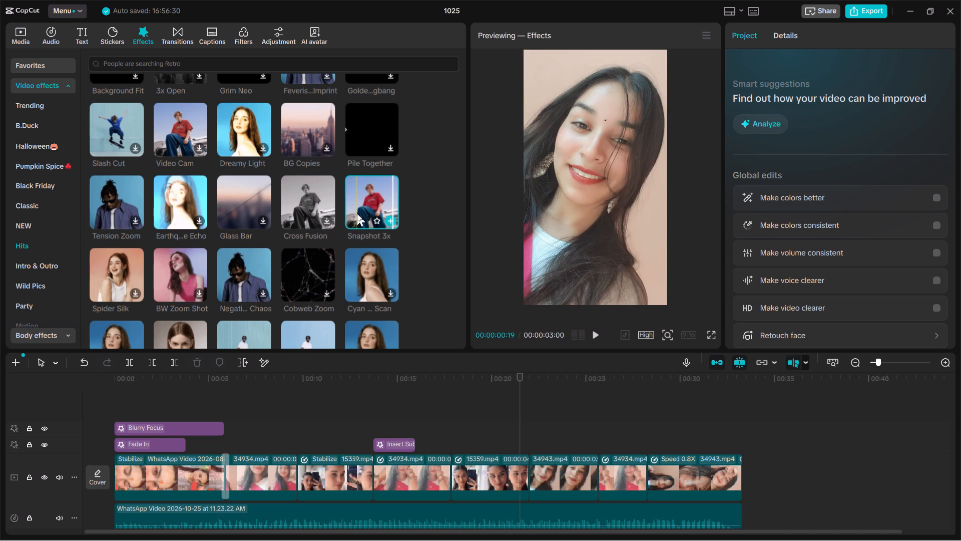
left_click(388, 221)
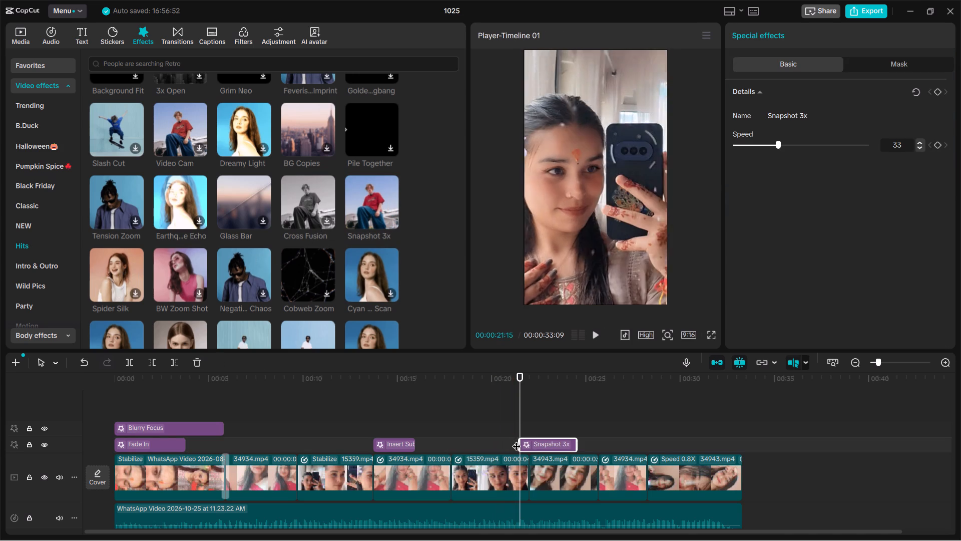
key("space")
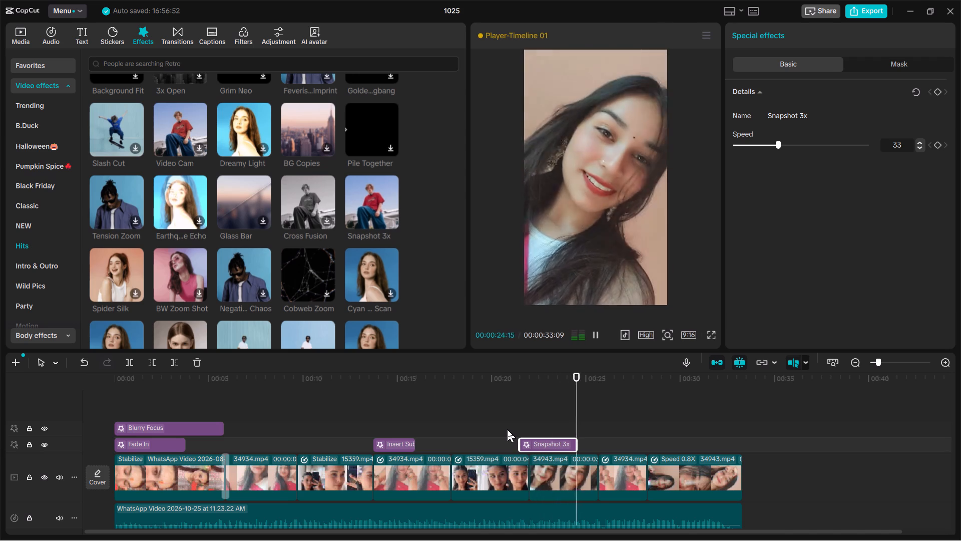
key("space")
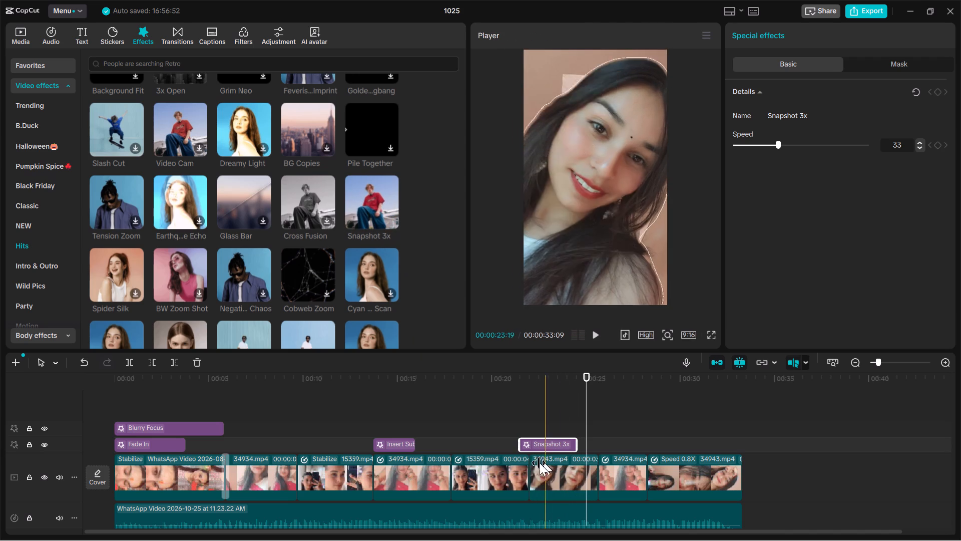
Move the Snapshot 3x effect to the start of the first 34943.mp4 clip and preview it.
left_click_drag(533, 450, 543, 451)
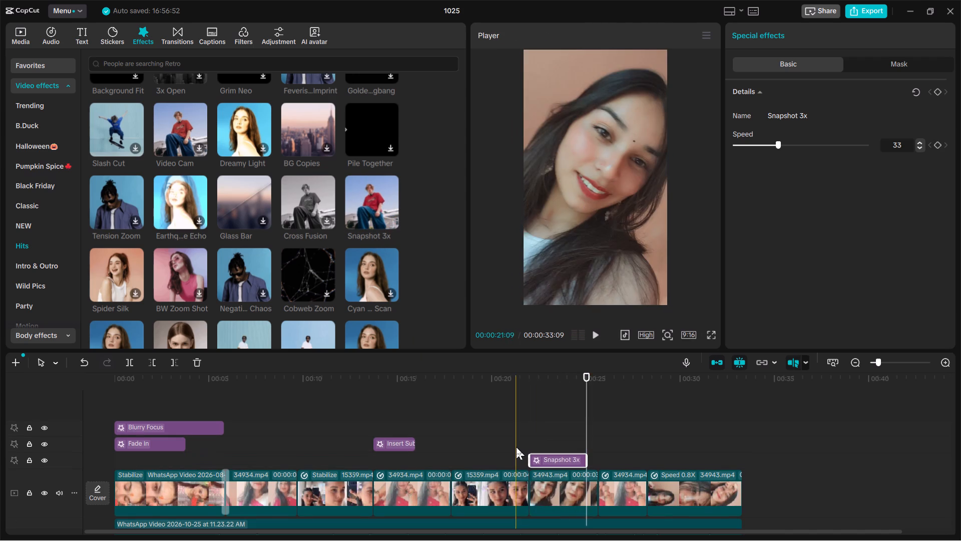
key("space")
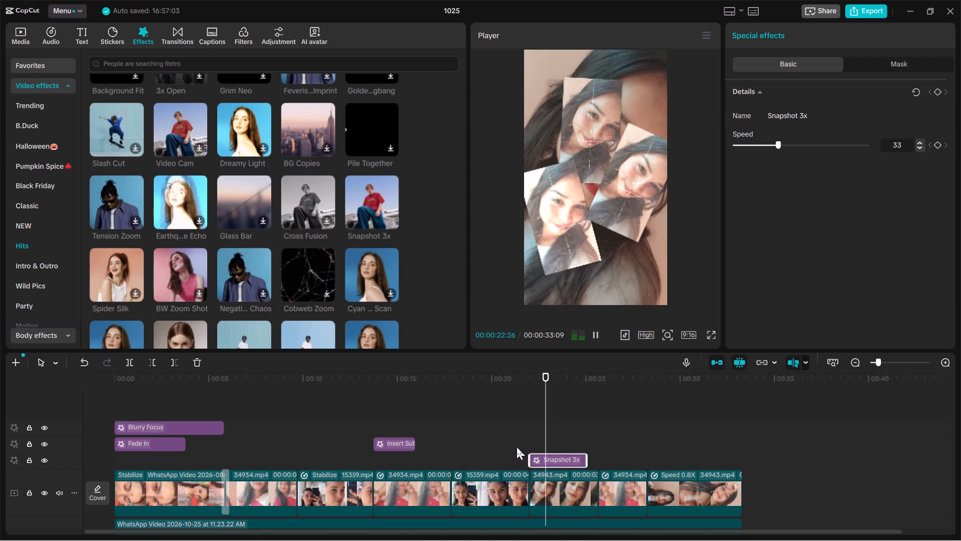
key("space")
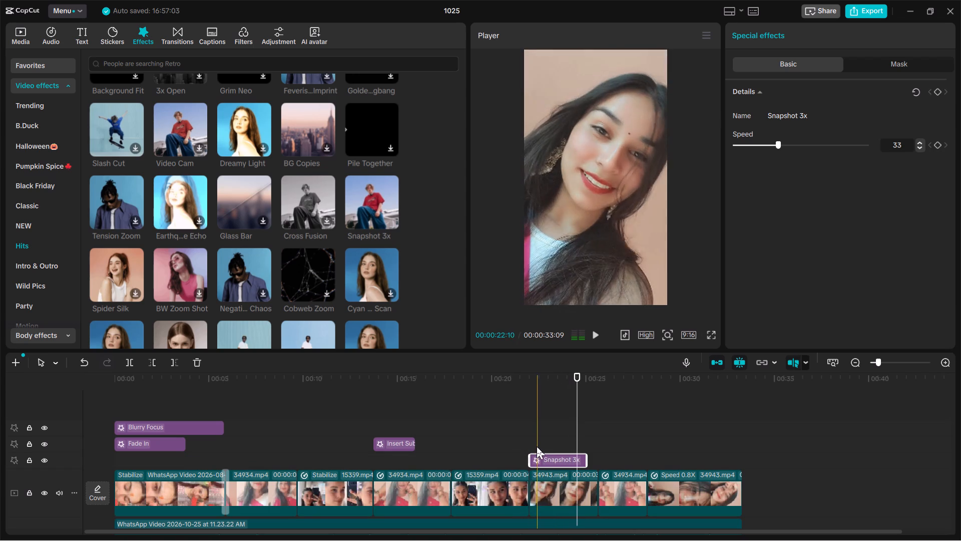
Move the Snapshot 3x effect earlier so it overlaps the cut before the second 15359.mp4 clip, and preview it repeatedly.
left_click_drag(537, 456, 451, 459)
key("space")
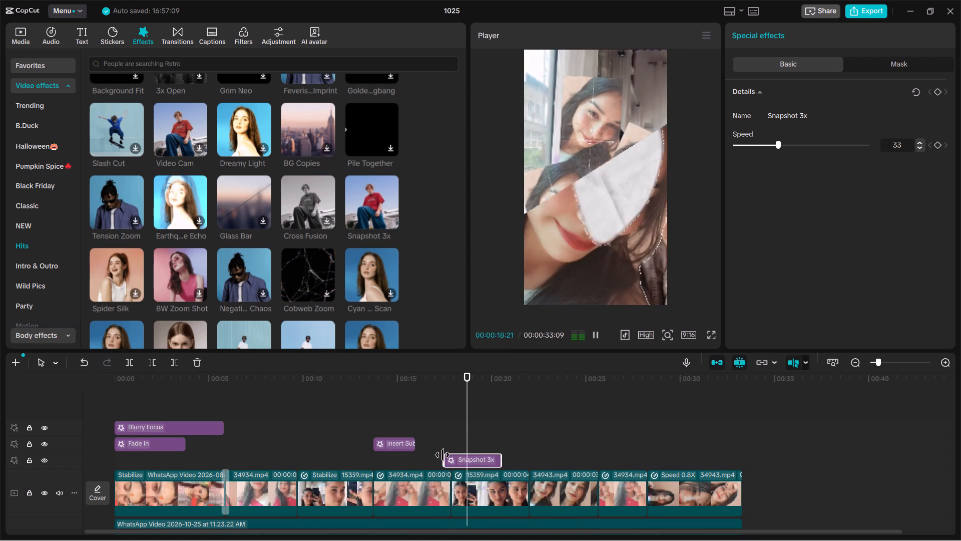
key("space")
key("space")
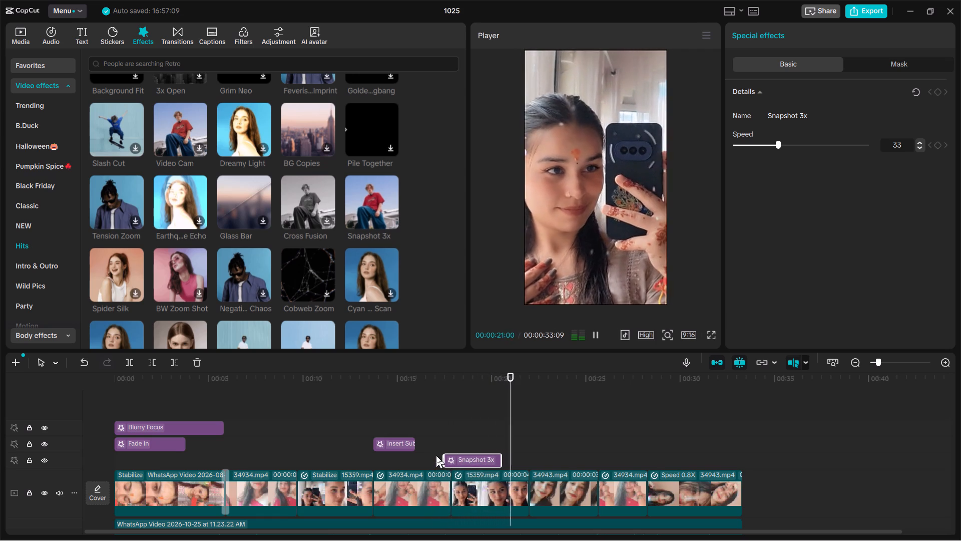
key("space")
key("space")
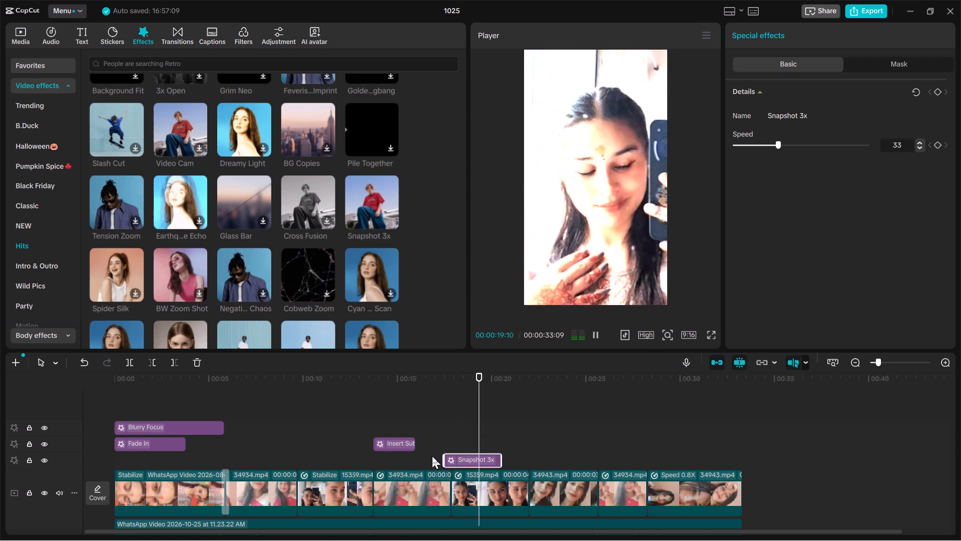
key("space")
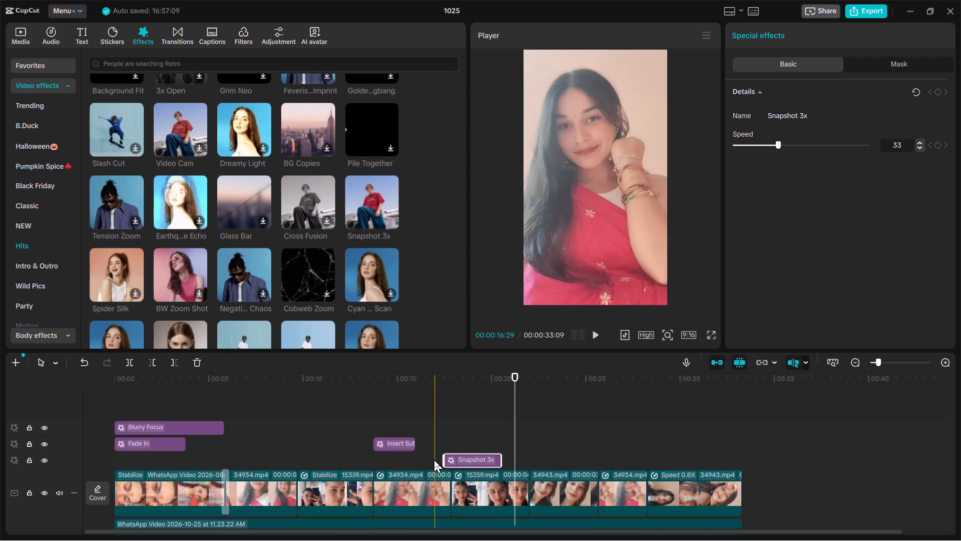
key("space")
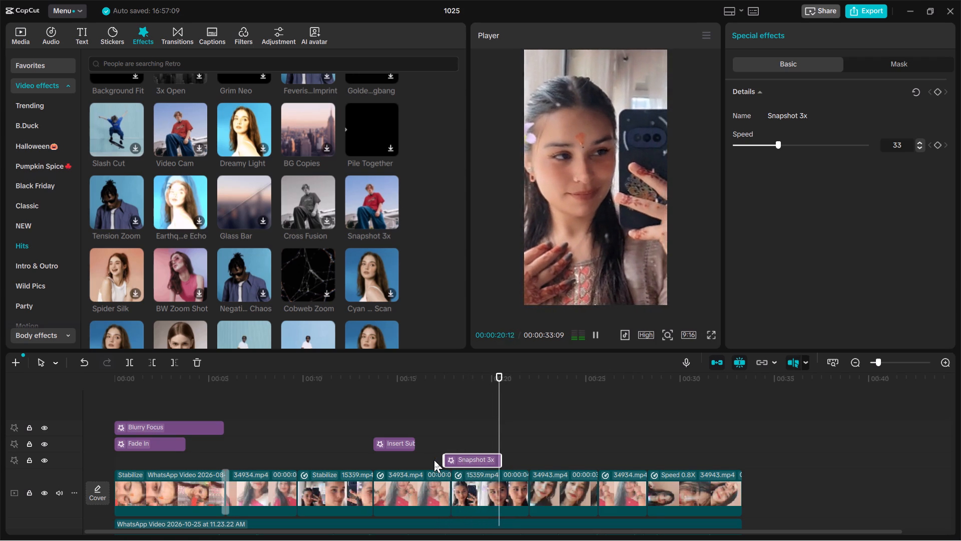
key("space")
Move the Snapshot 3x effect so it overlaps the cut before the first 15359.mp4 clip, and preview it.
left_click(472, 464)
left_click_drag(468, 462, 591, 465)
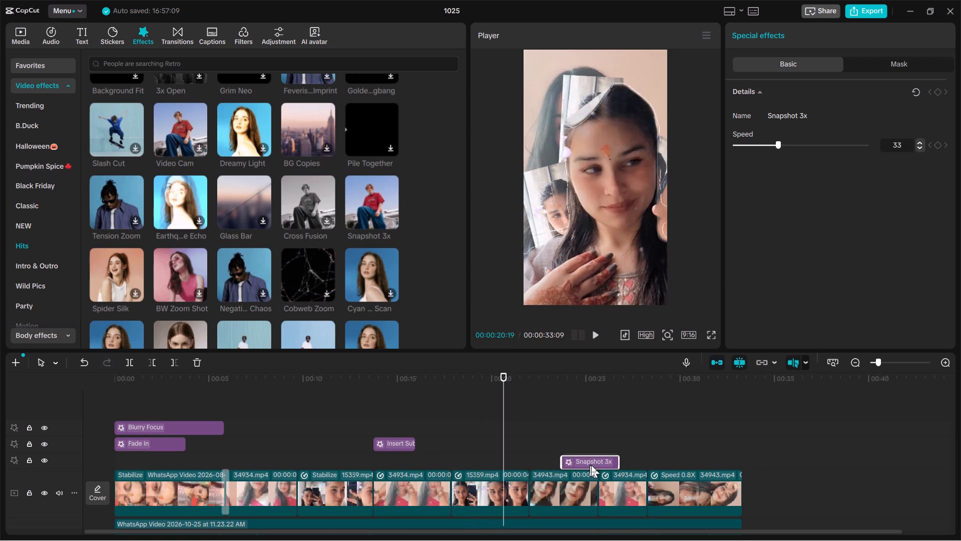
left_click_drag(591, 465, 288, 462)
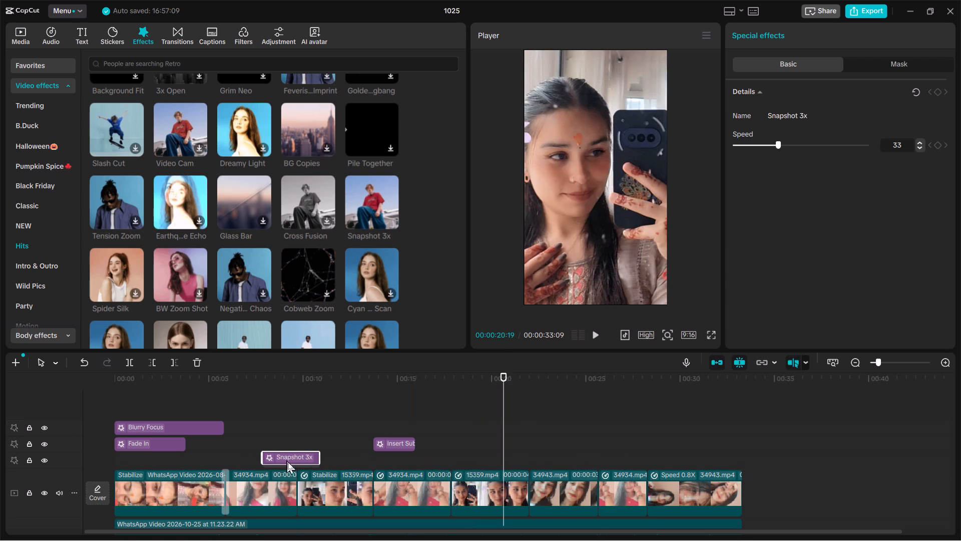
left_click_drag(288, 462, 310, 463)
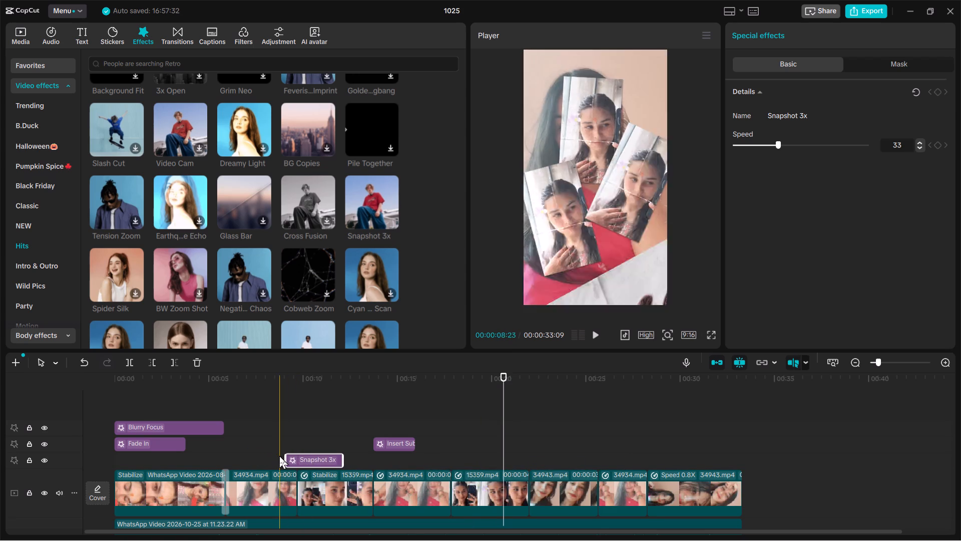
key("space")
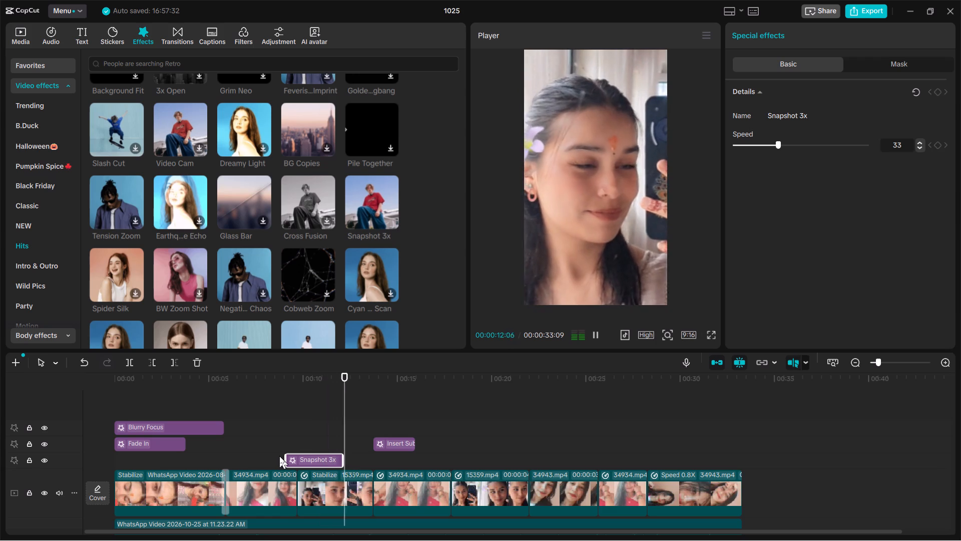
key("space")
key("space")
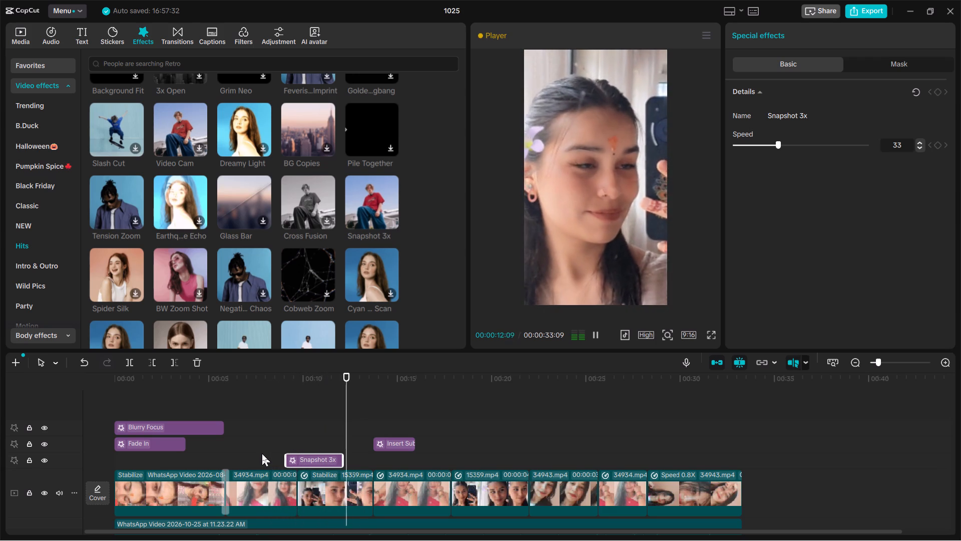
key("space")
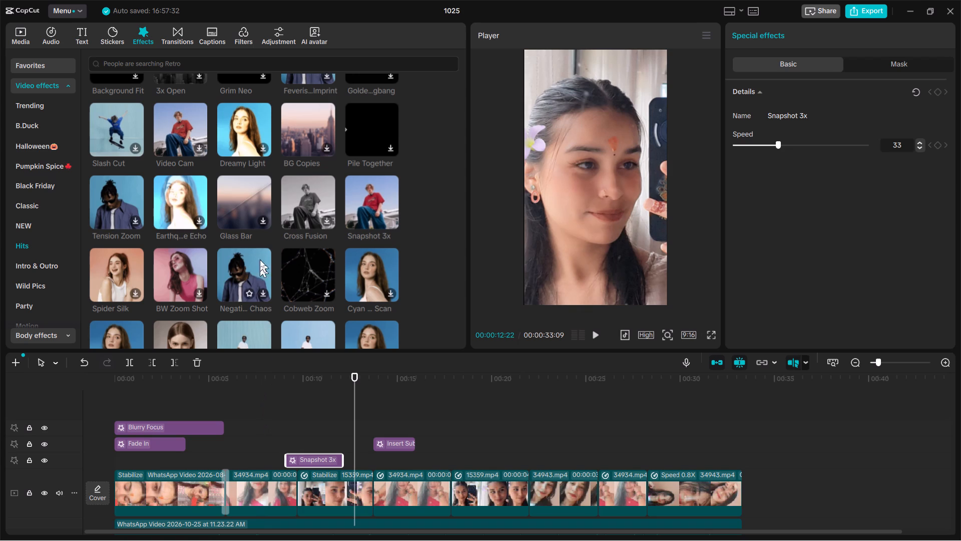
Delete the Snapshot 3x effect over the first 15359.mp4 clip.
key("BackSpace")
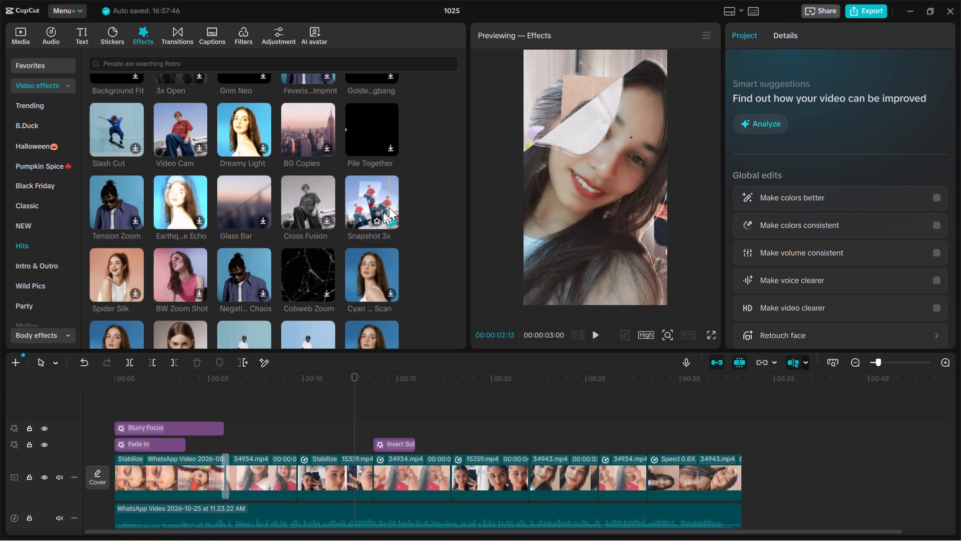
Look through the Hits, NEW and Trending video effects for one that suits the remaining clips.
scroll(365, 255, "down", 2)
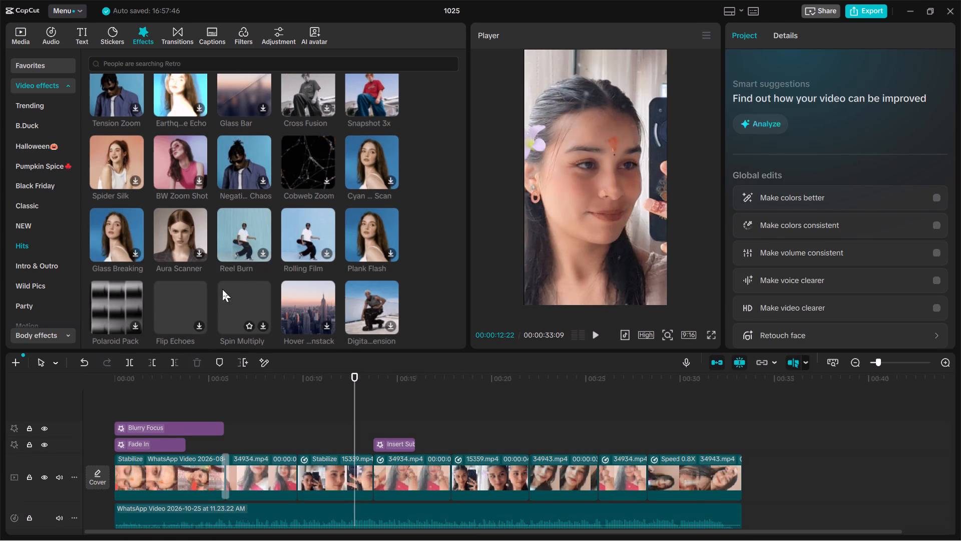
scroll(109, 168, "up", 1)
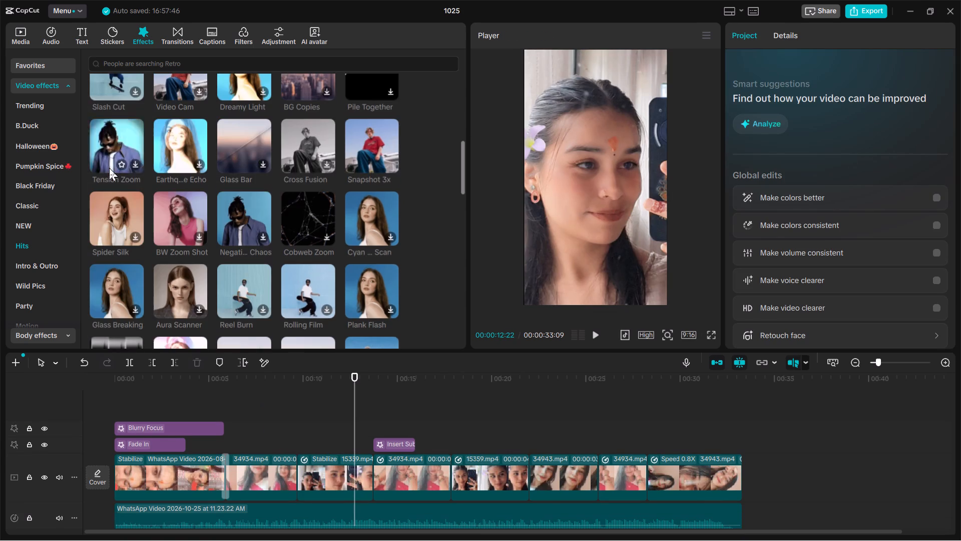
scroll(109, 168, "up", 1)
scroll(210, 157, "up", 1)
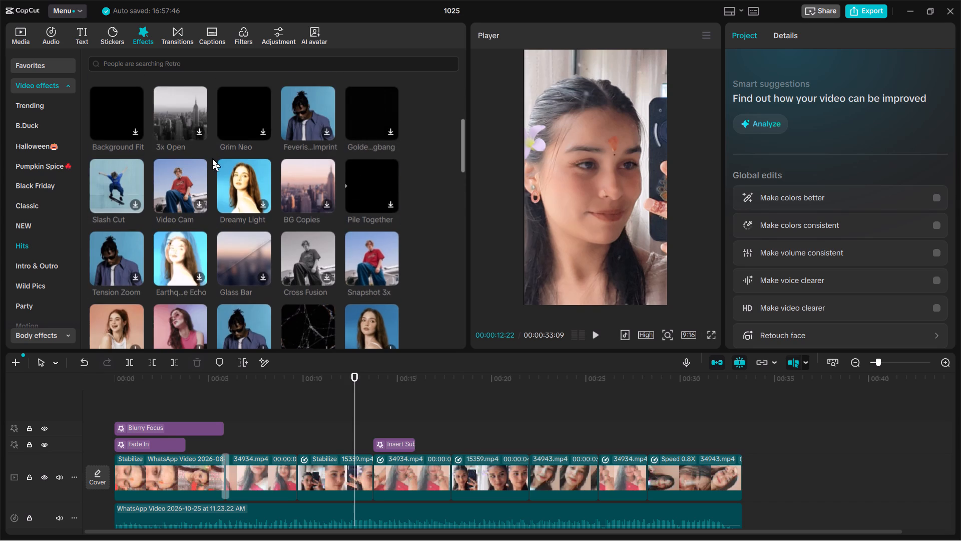
scroll(227, 165, "up", 1)
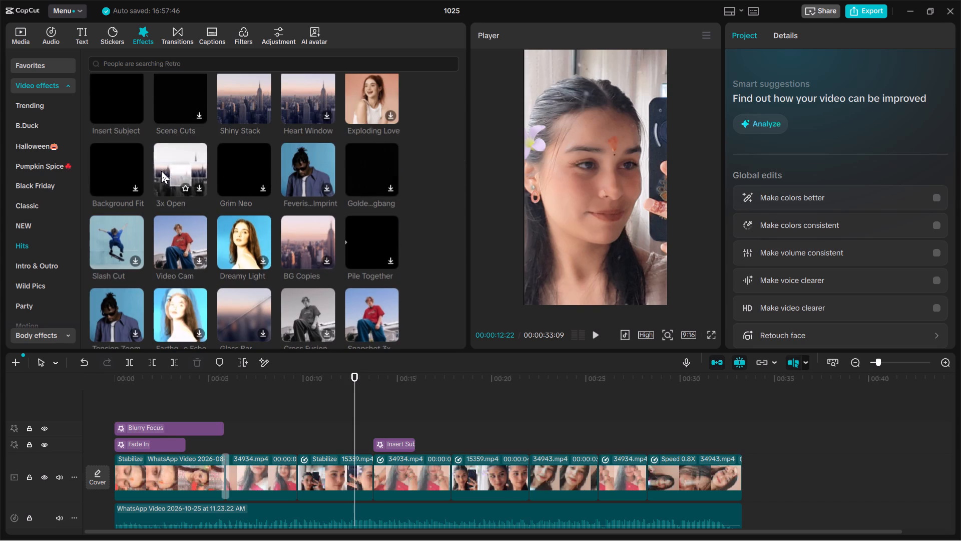
scroll(196, 181, "up", 1)
scroll(248, 164, "up", 2)
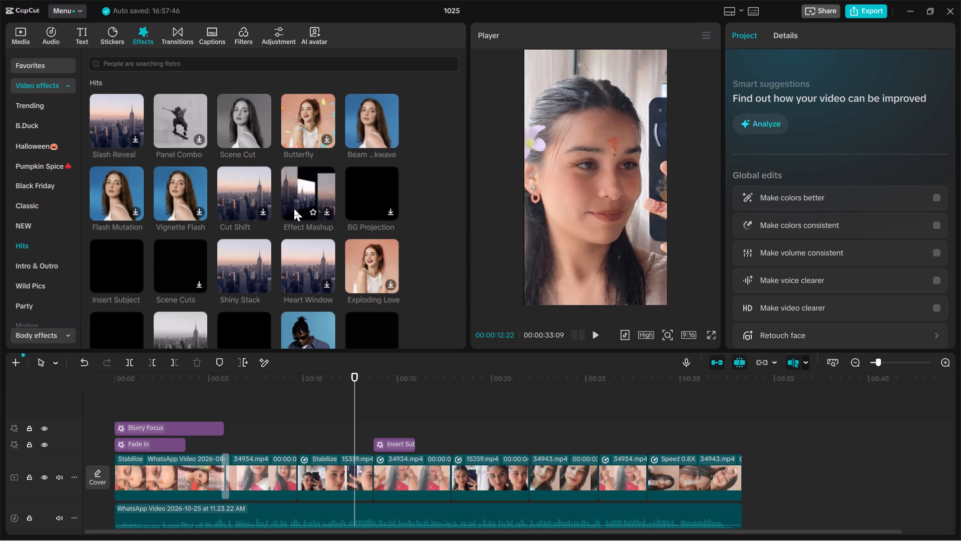
scroll(227, 175, "up", 2)
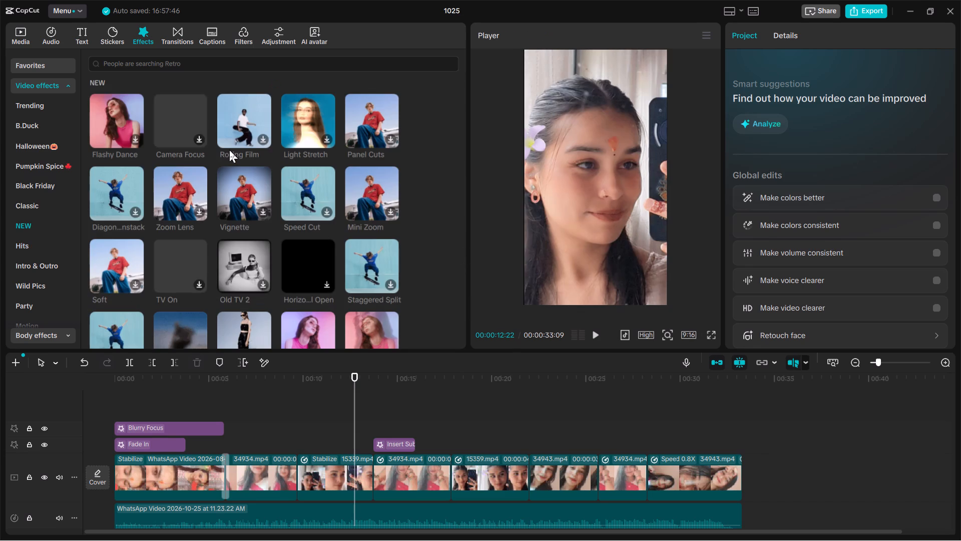
scroll(260, 138, "down", 1)
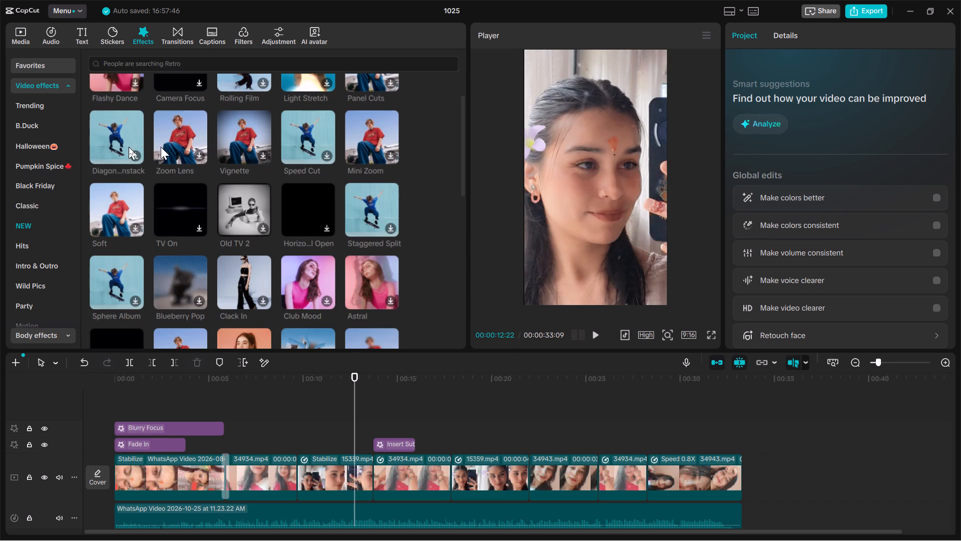
left_click(27, 105)
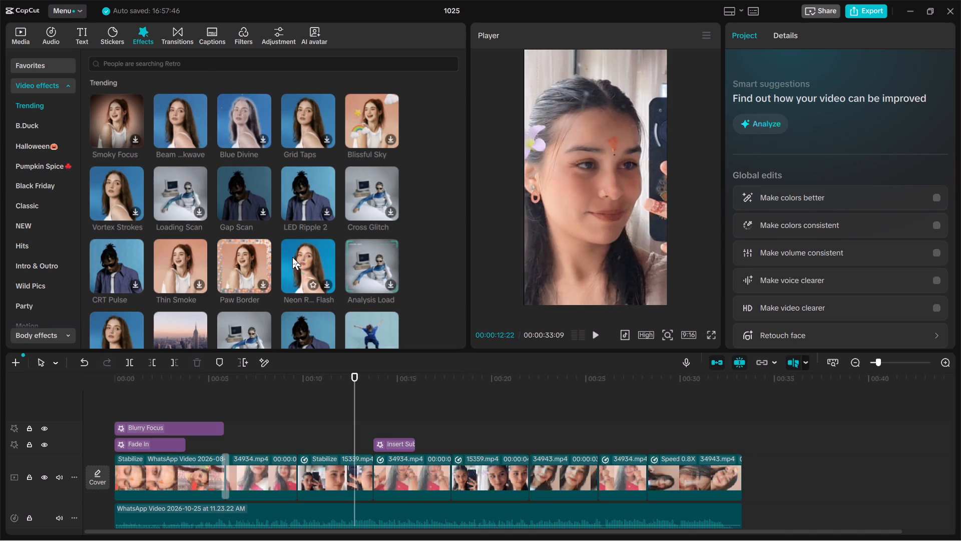
Look through the Classic, NEW and Hits transitions for one that suits the remaining cuts, and preview Clap & Pull.
left_click(175, 34)
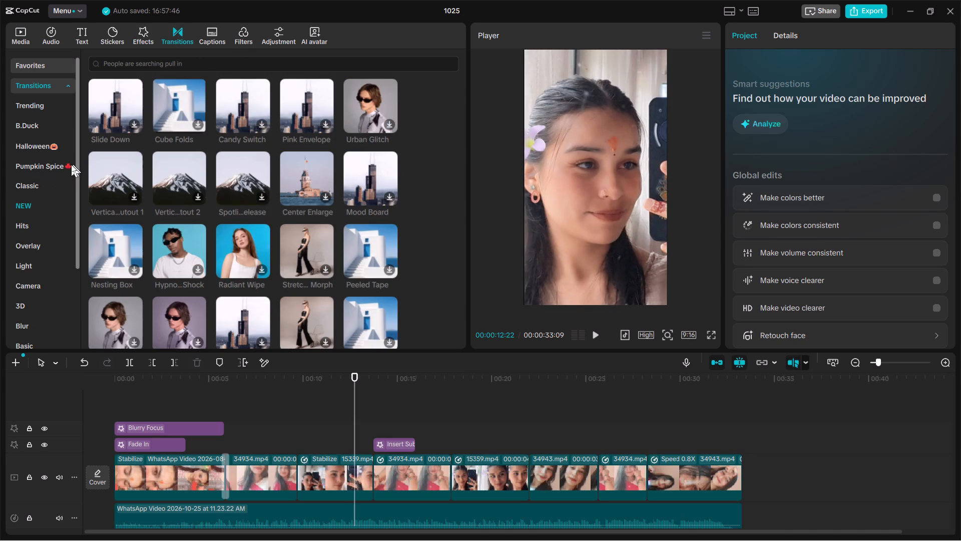
left_click(42, 178)
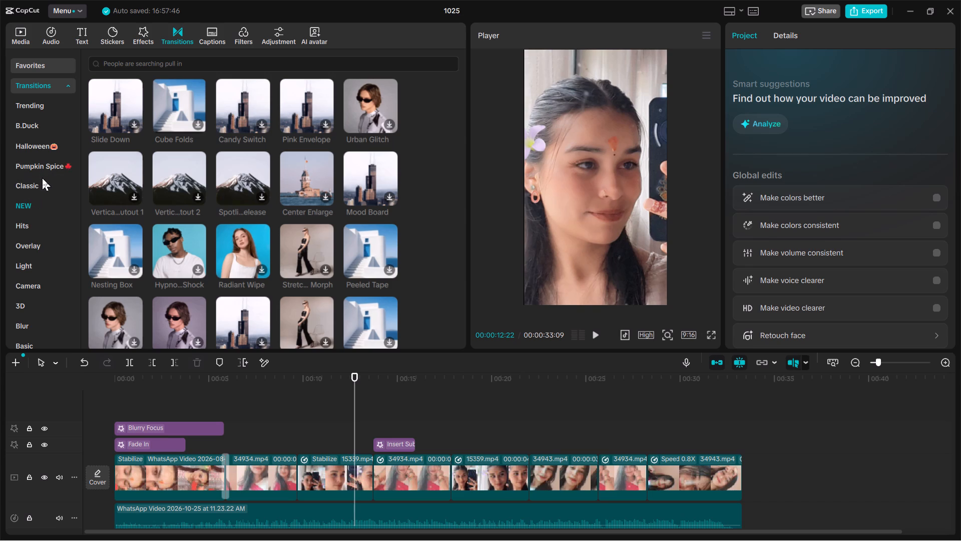
left_click(41, 184)
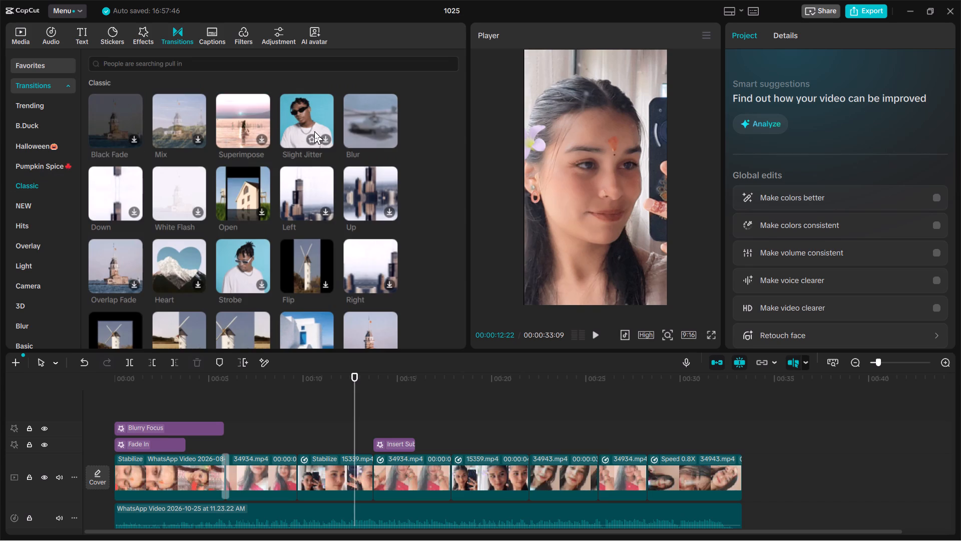
scroll(296, 190, "down", 2)
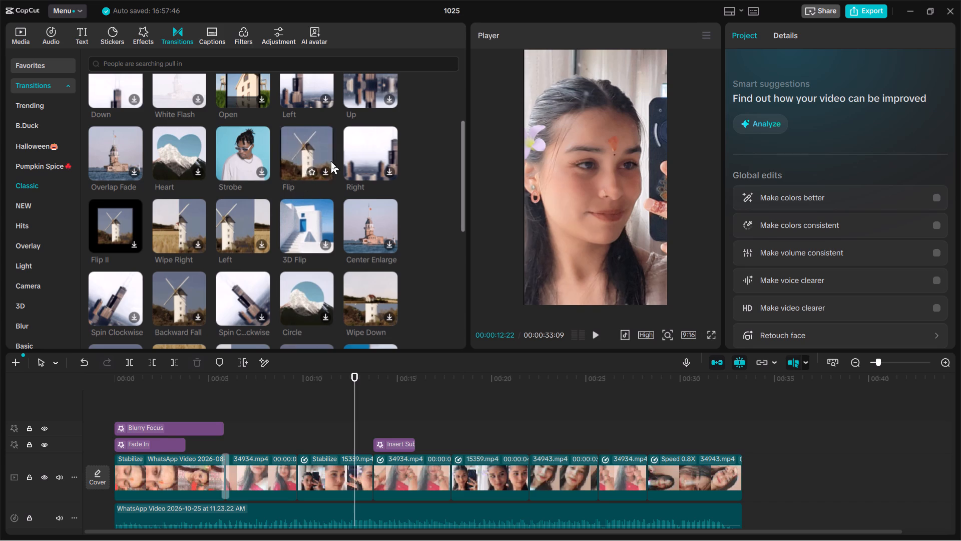
scroll(91, 233, "down", 1)
scroll(161, 250, "down", 3)
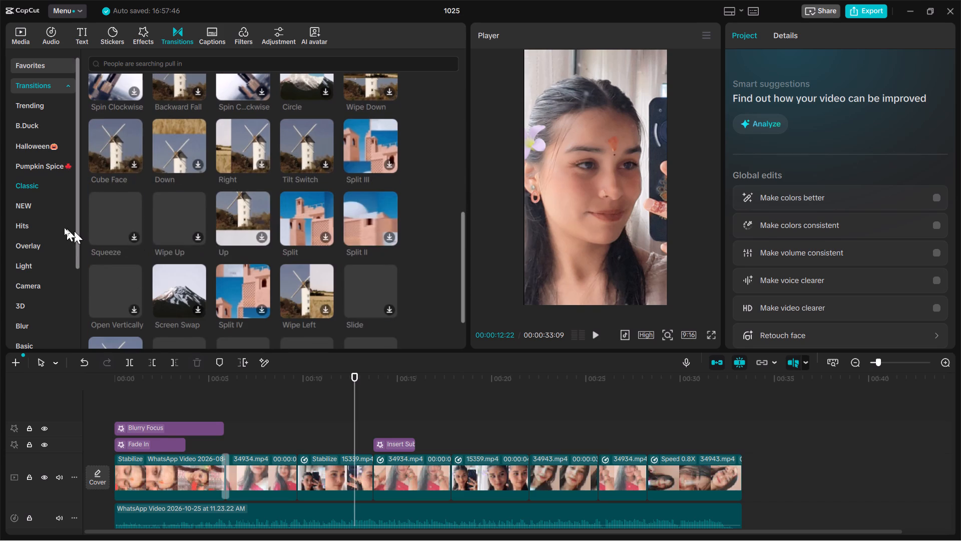
left_click(37, 207)
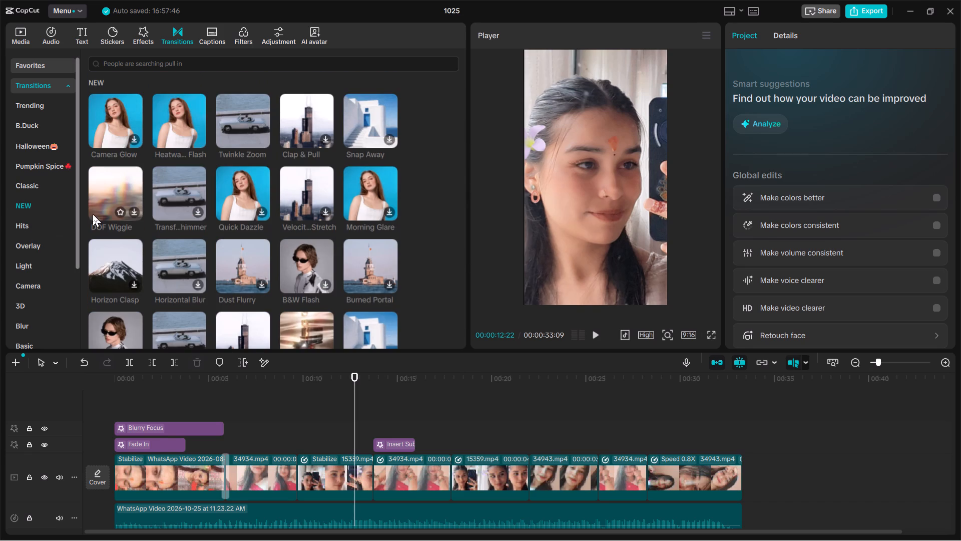
left_click(50, 222)
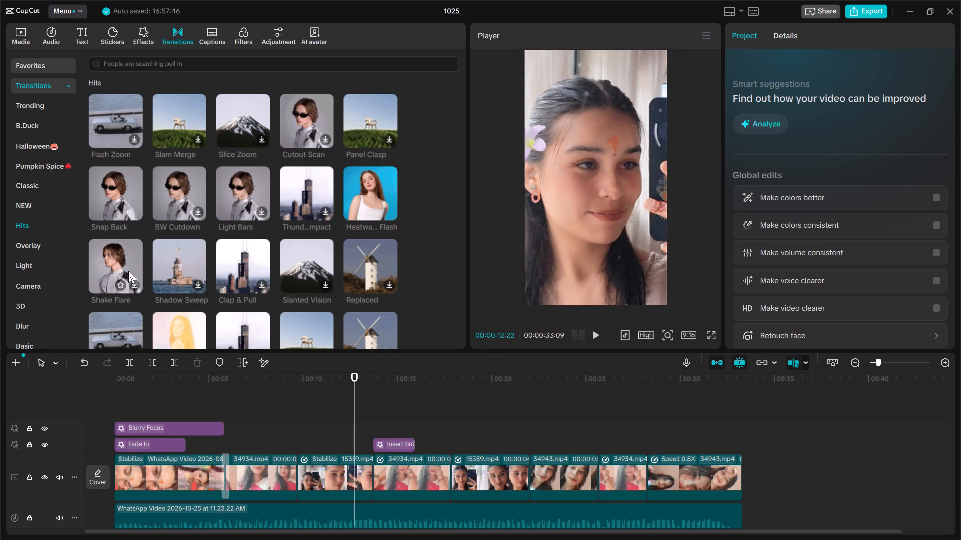
scroll(127, 270, "down", 1)
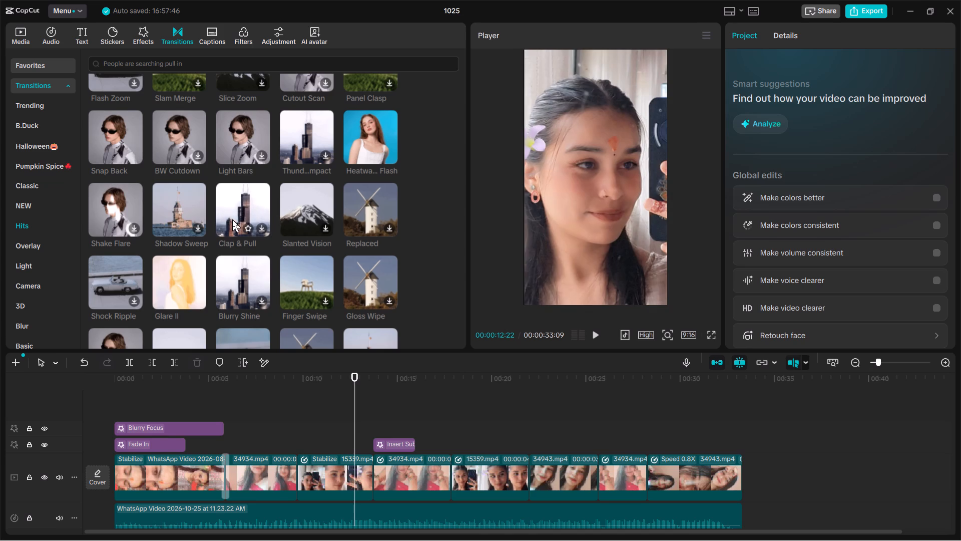
key("space")
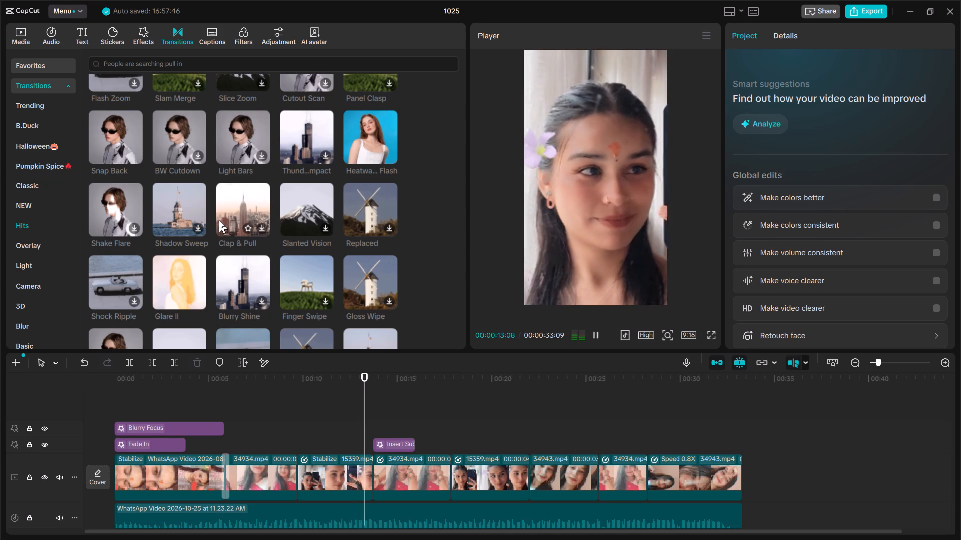
key("space")
left_click(219, 220)
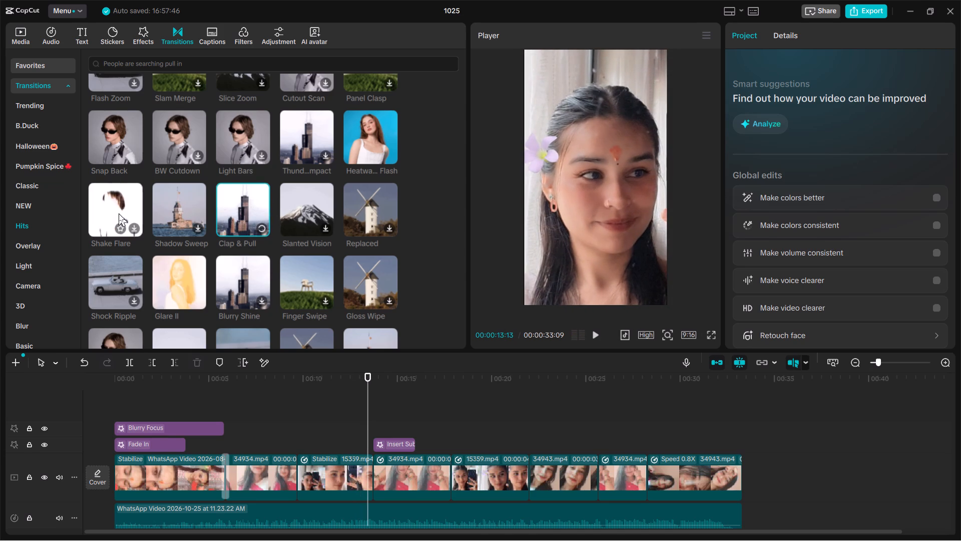
key("space")
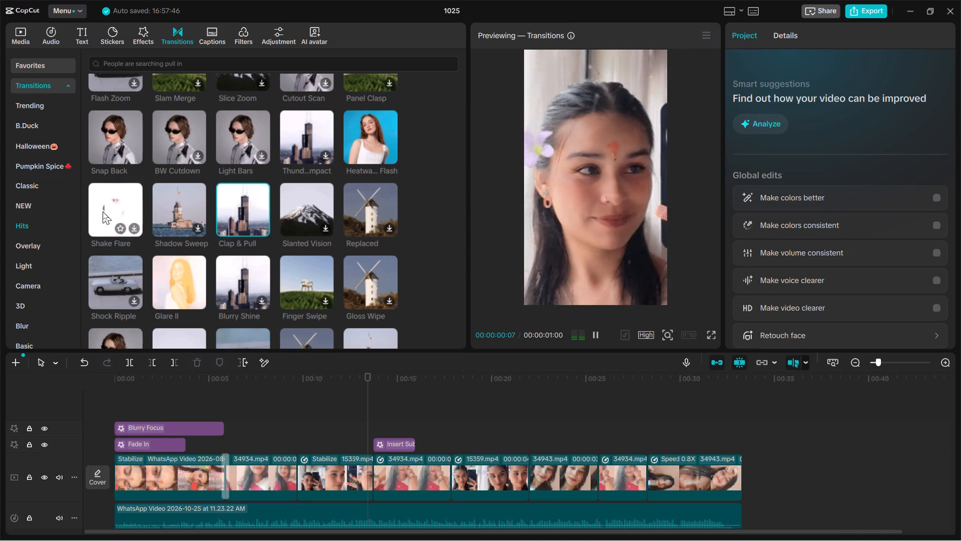
key("space")
scroll(118, 205, "up", 1)
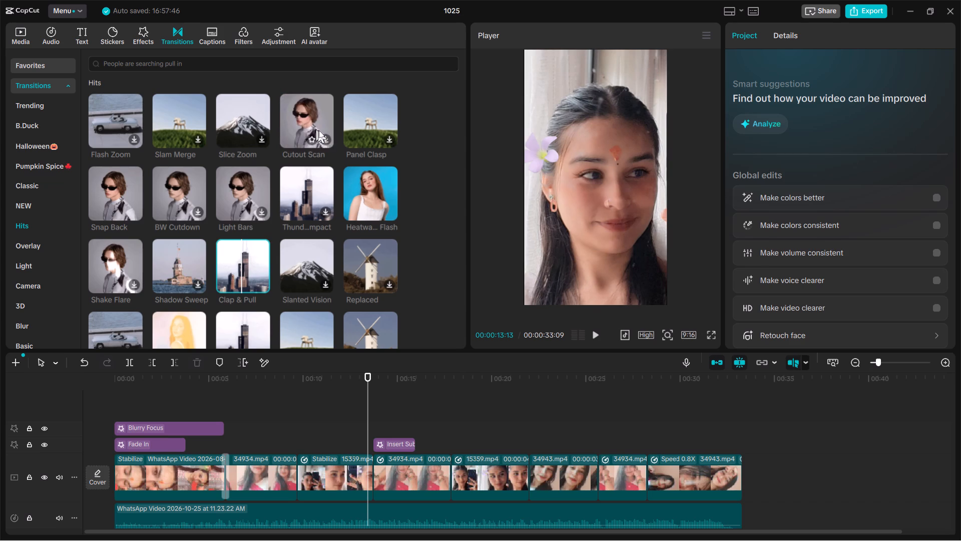
Preview the Cutout Scan transition from the Hits category.
left_click(330, 140)
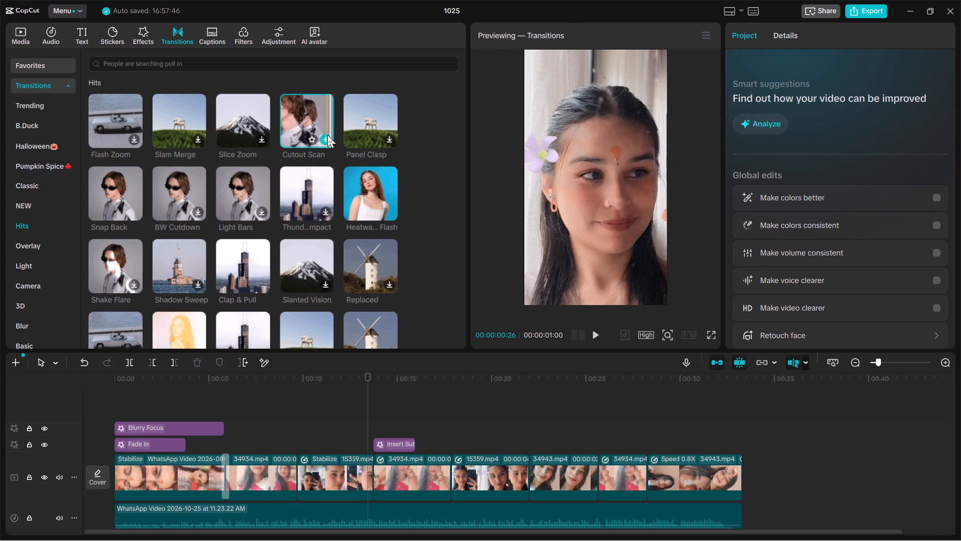
left_click(298, 118)
left_click(283, 118)
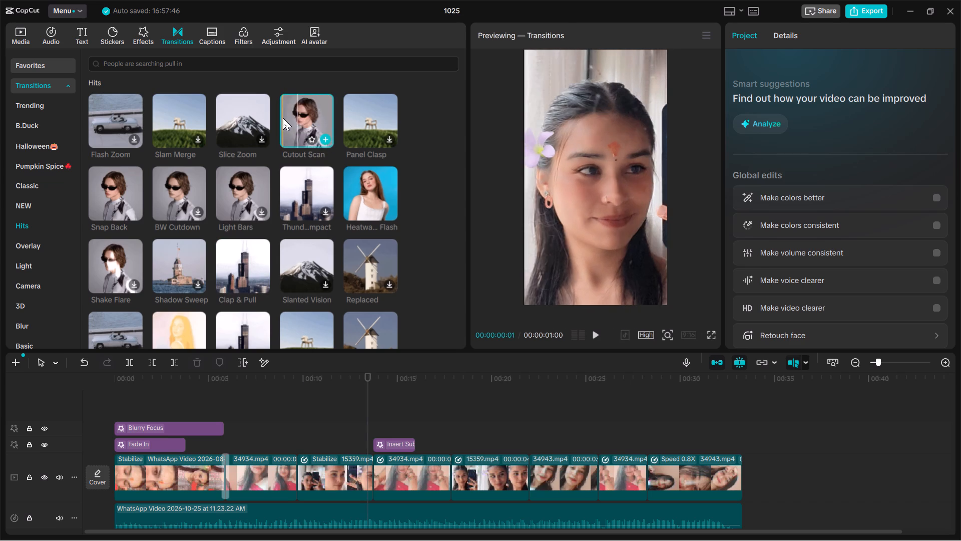
key("space")
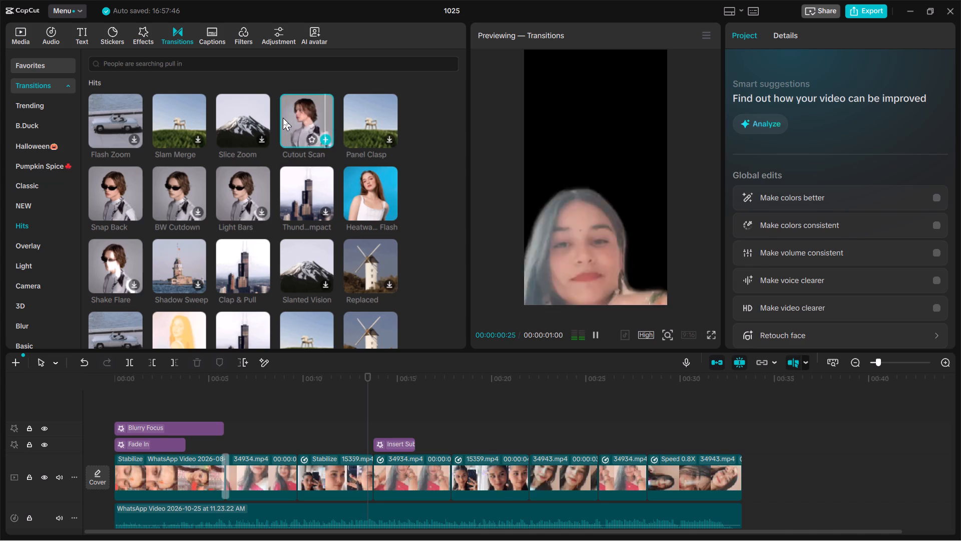
key("space")
Delete the Insert Subject effect above the 34934.mp4 clip that follows the first 15359.mp4 clip.
left_click(384, 439)
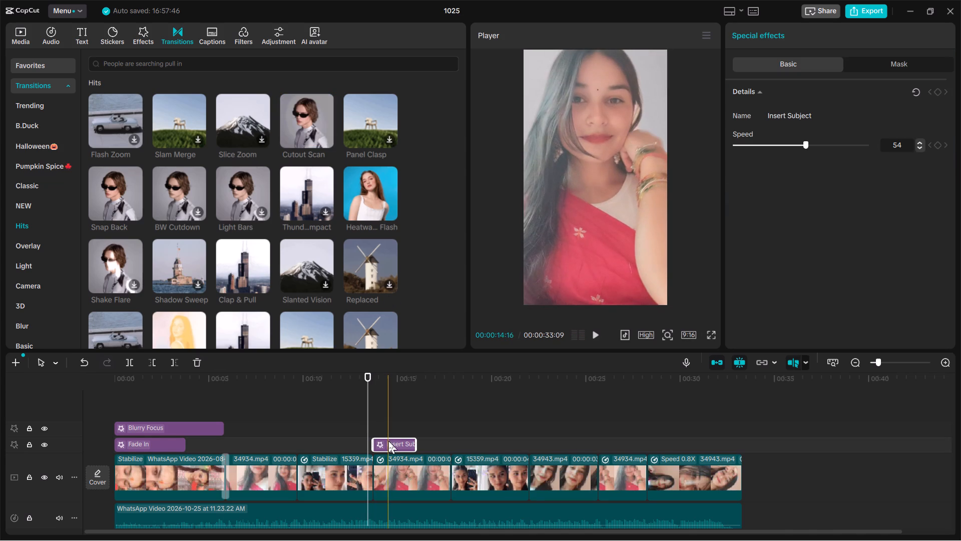
key("BackSpace")
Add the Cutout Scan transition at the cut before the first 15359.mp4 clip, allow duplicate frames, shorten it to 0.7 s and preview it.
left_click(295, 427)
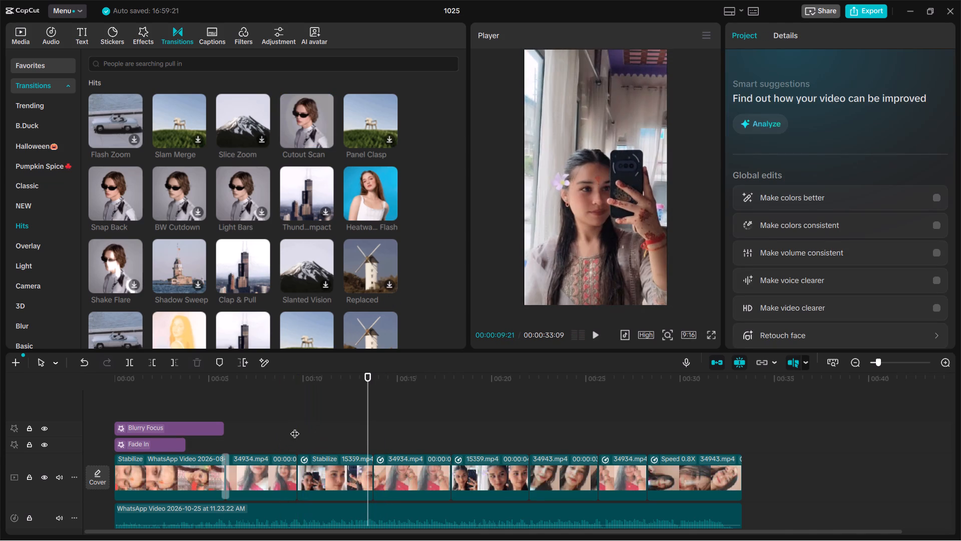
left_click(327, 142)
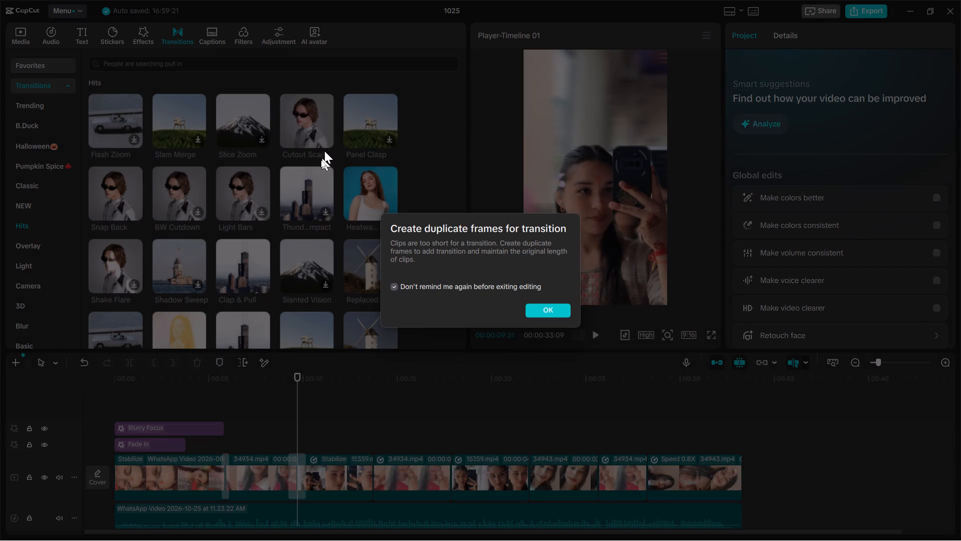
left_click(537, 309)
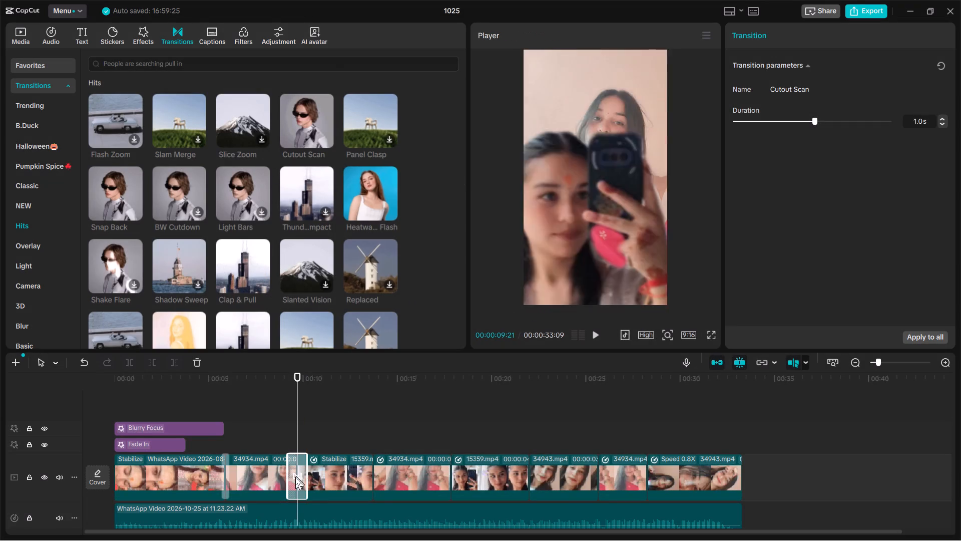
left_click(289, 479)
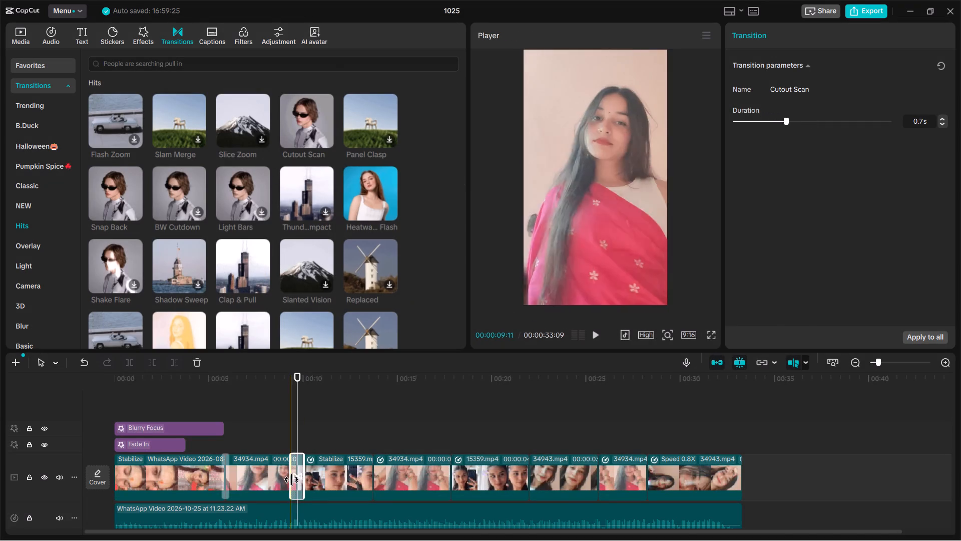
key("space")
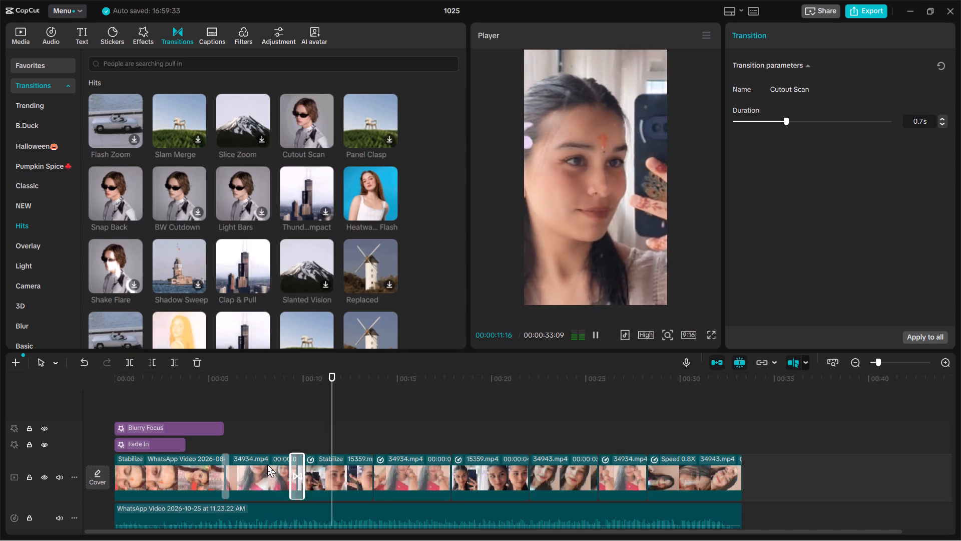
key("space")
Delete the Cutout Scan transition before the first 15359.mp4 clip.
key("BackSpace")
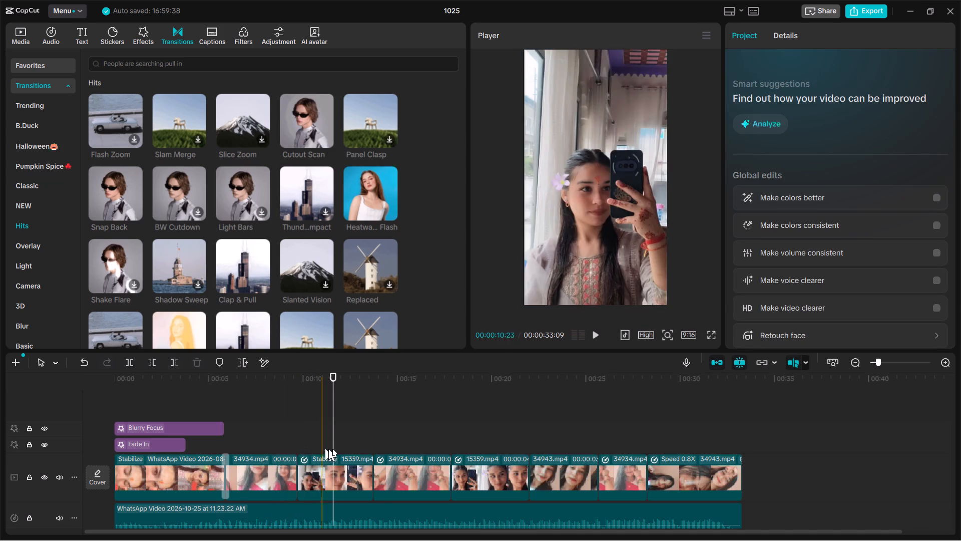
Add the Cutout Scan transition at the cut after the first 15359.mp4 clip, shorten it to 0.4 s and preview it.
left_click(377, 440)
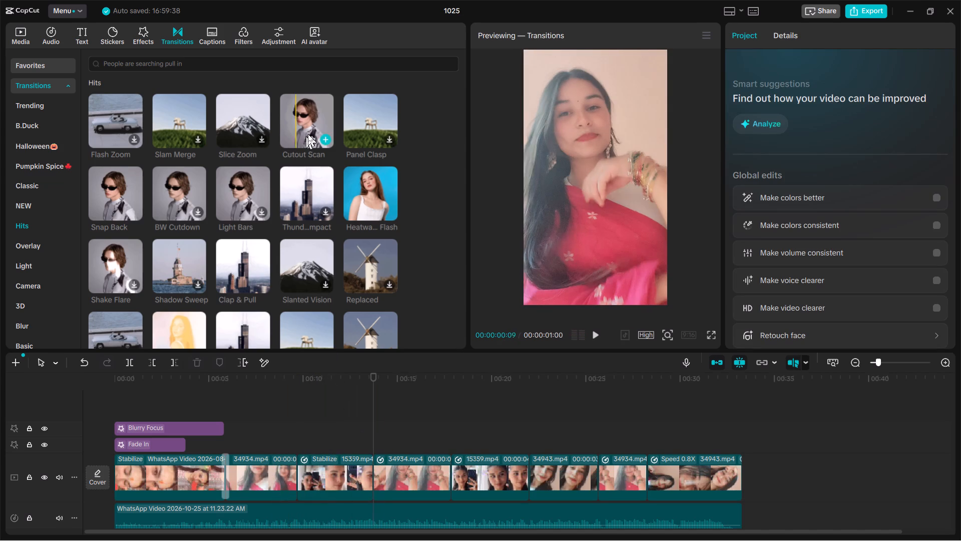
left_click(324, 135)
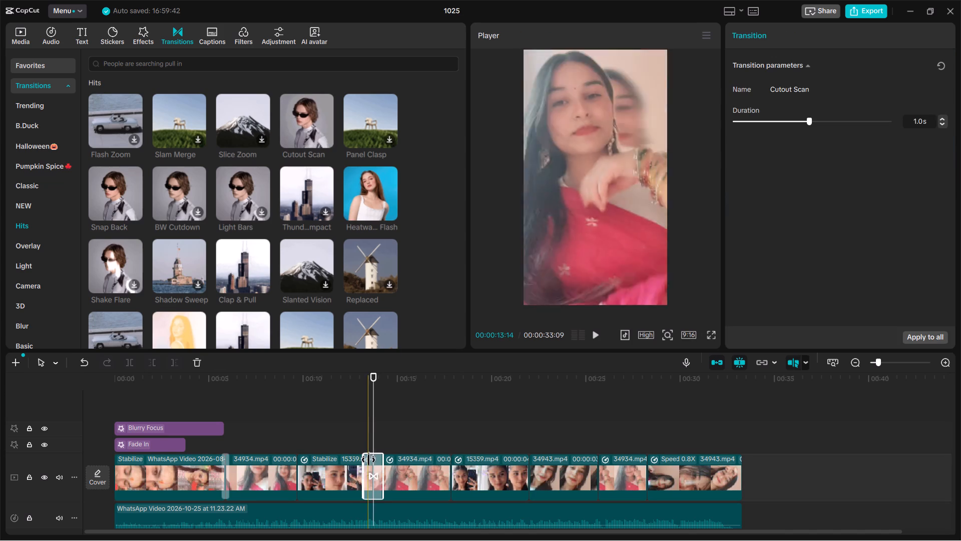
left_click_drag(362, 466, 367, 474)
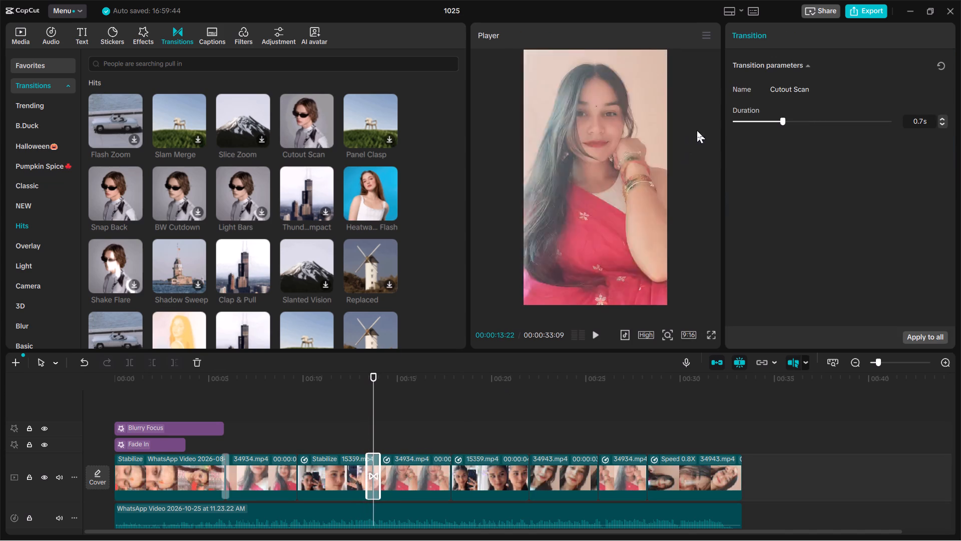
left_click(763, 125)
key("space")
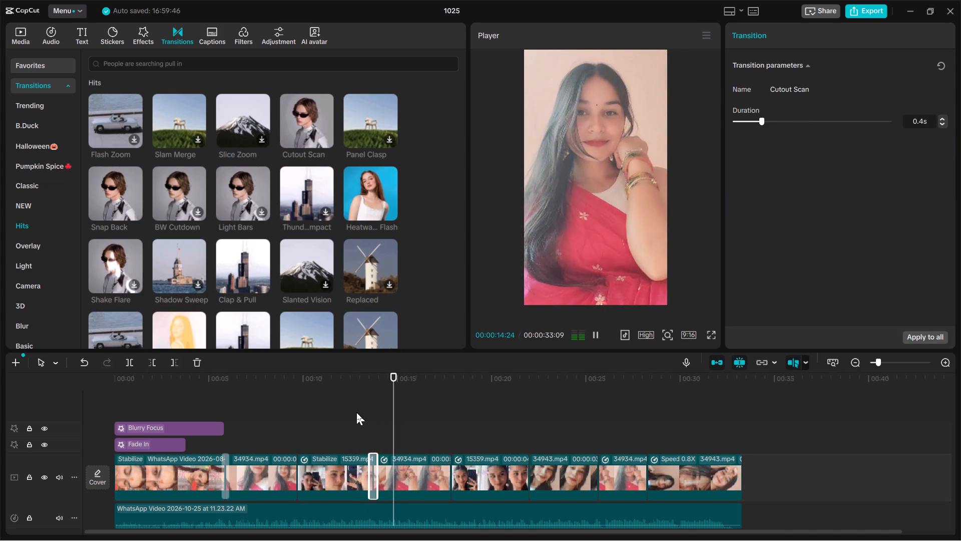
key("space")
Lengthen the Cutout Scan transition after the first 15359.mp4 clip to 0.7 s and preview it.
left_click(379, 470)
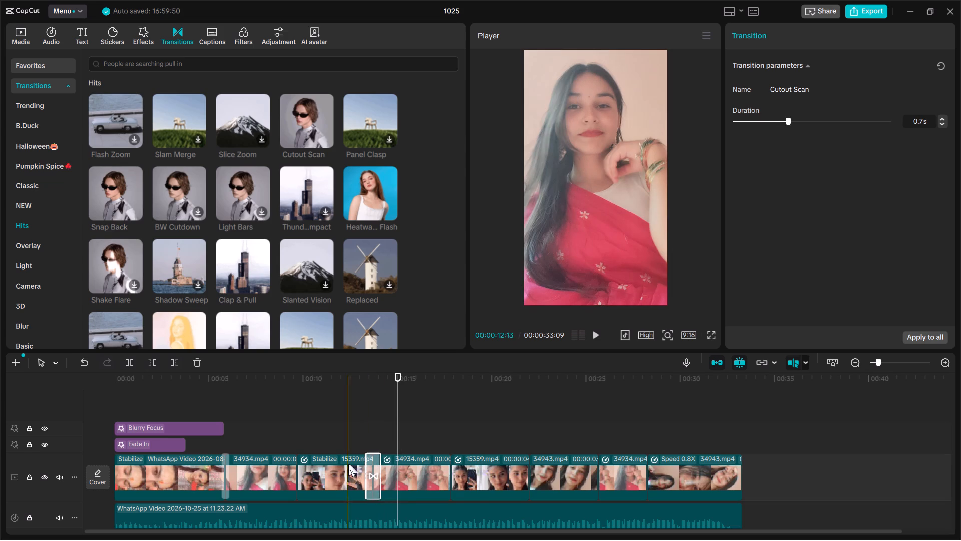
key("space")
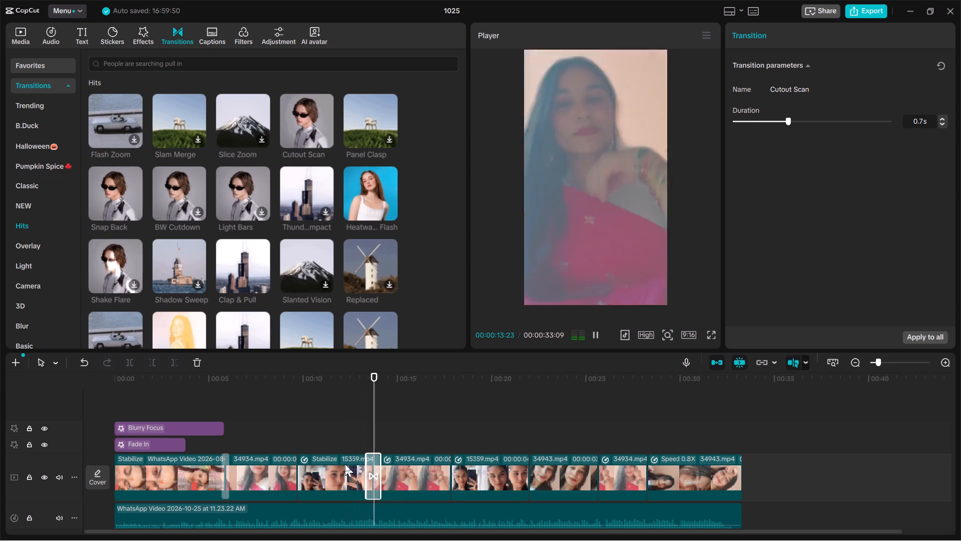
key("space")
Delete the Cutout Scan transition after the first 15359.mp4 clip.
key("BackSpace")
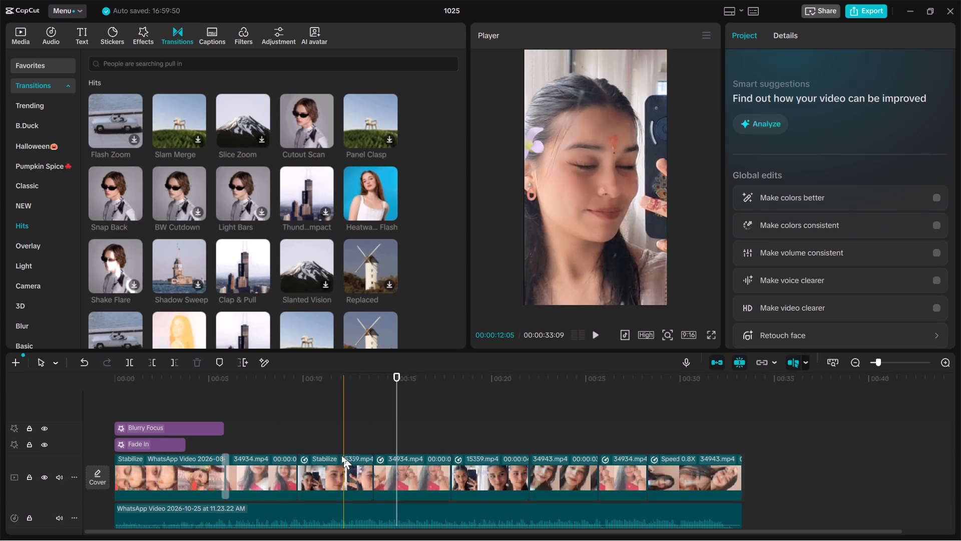
Play back the edit from around the first cut through the first 34934.mp4 clip.
key("space")
key("space")
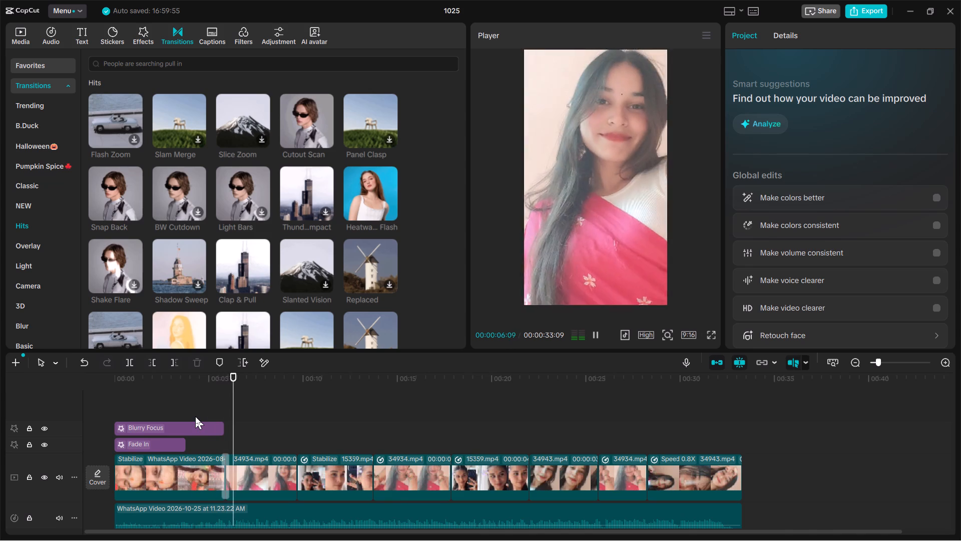
key("space")
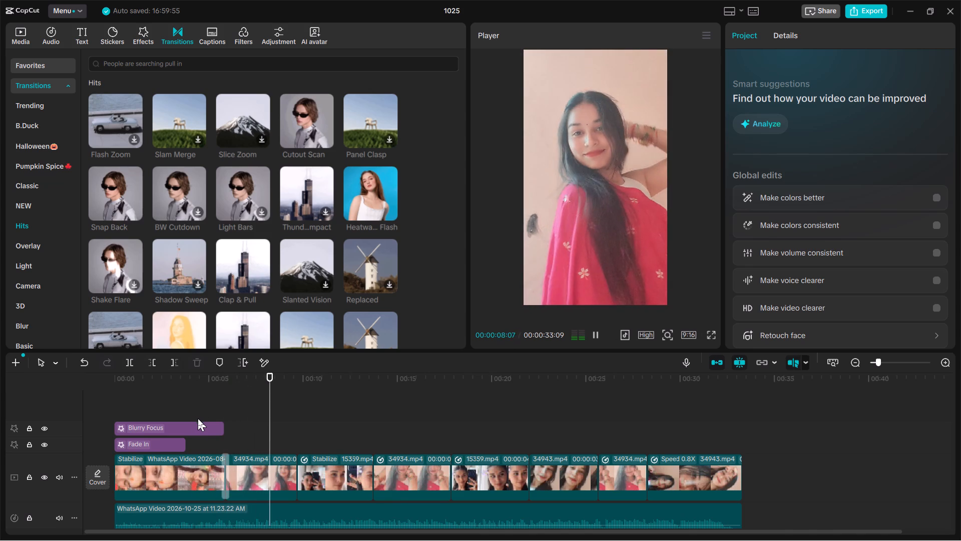
Apply the Trending transition Dynamic Smear, 0.5 s long, at the cut between the opening WhatsApp clip and the first 34934.mp4 clip, and preview it.
left_click(201, 416)
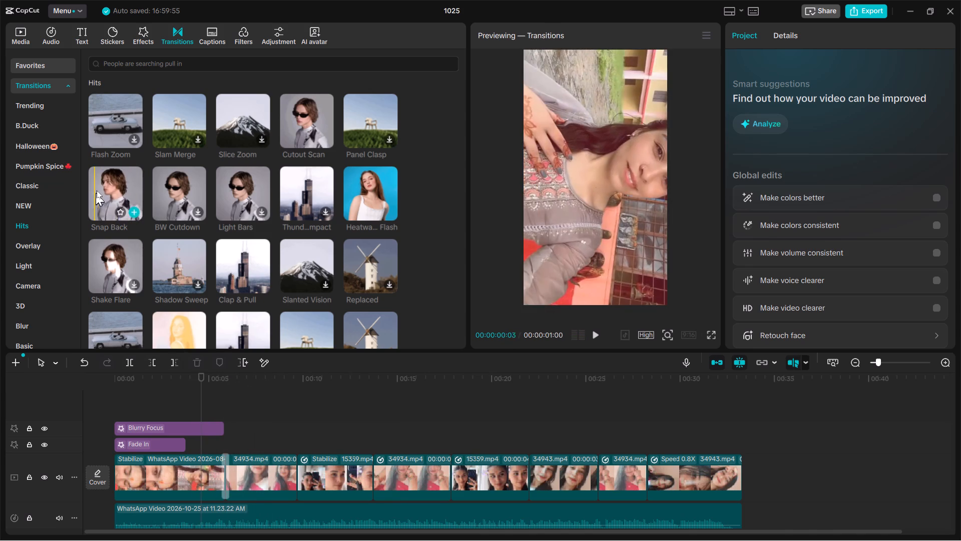
scroll(99, 182, "up", 2)
left_click(41, 107)
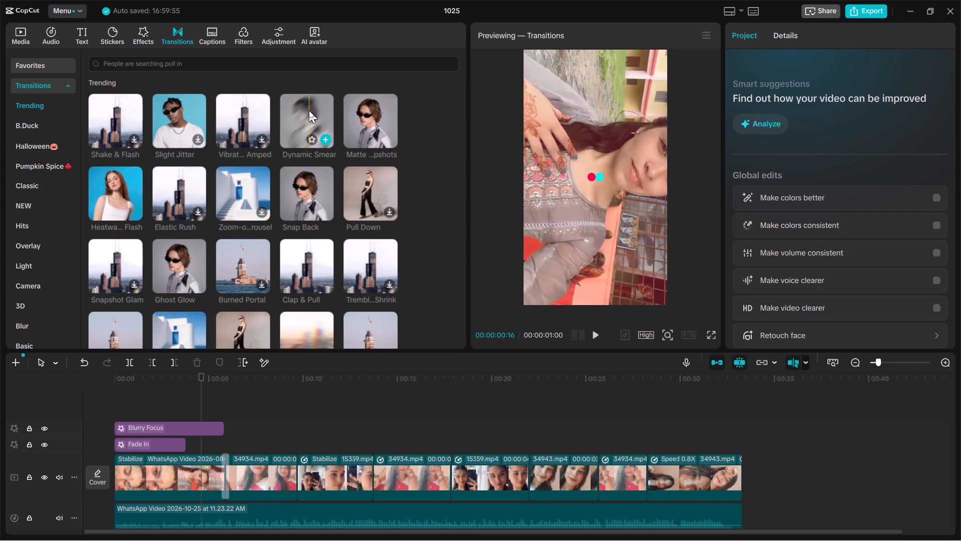
left_click(325, 143)
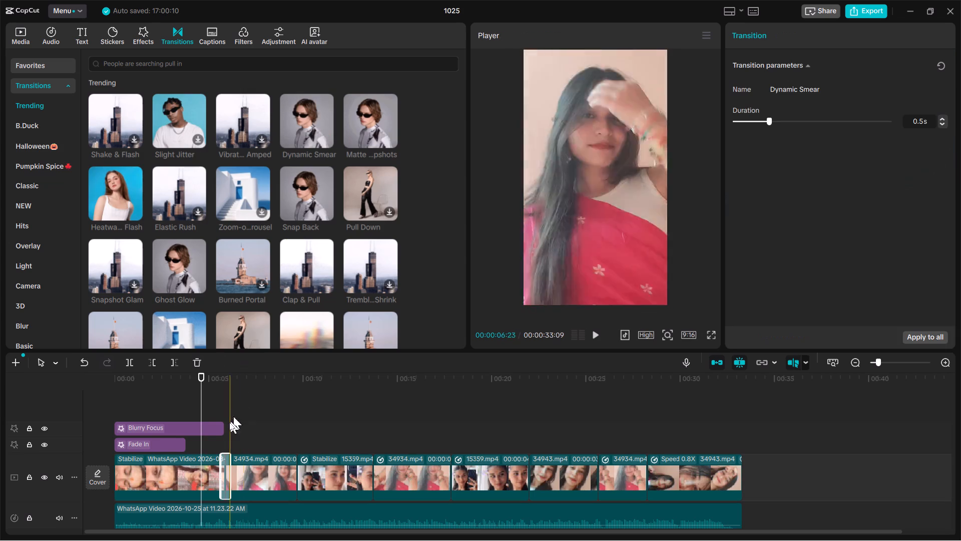
key("space")
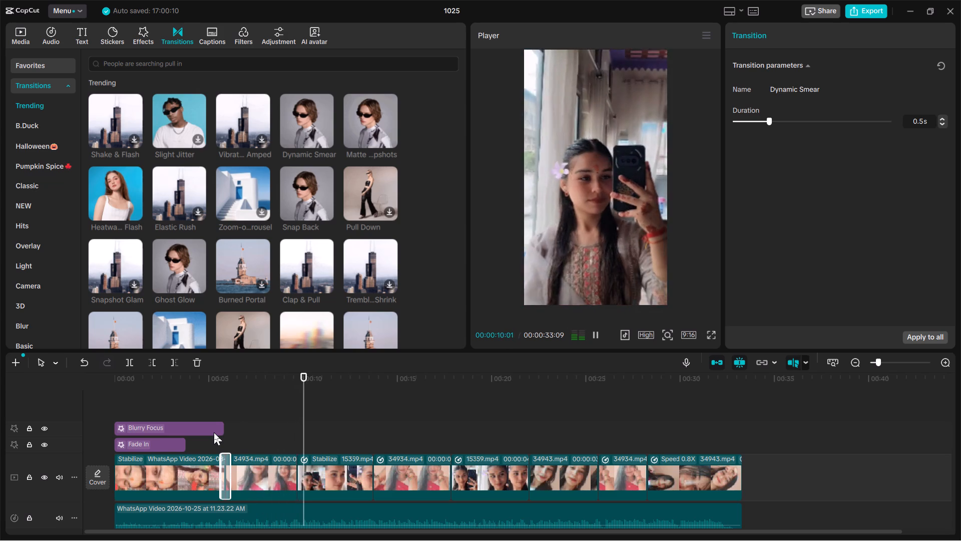
Undo the Dynamic Smear transition at the cut after the opening WhatsApp clip and replay that cut.
key("space")
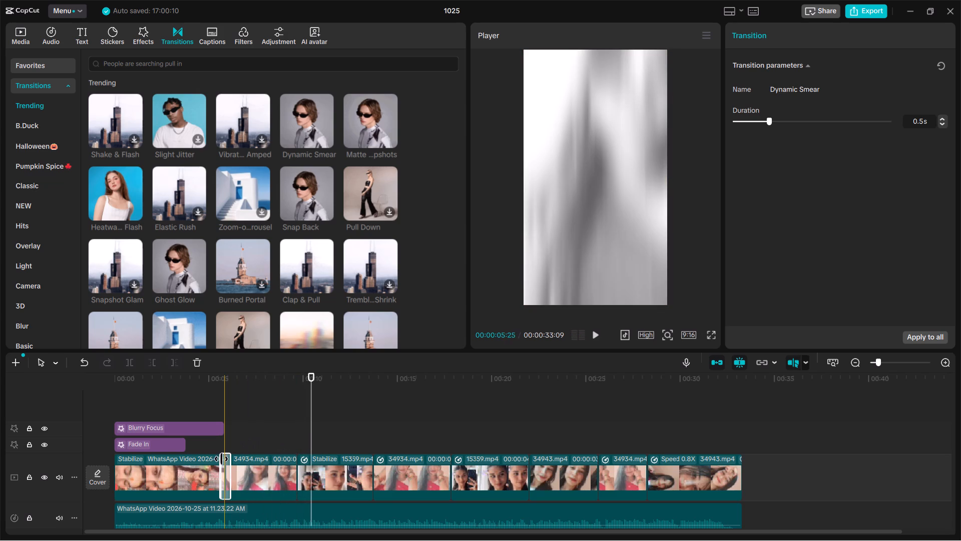
key("ctrl+z")
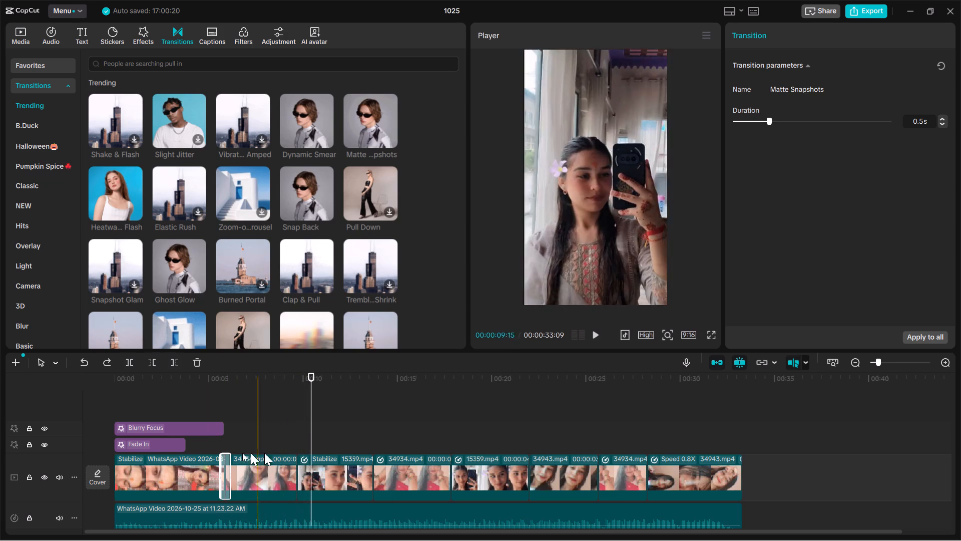
key("space")
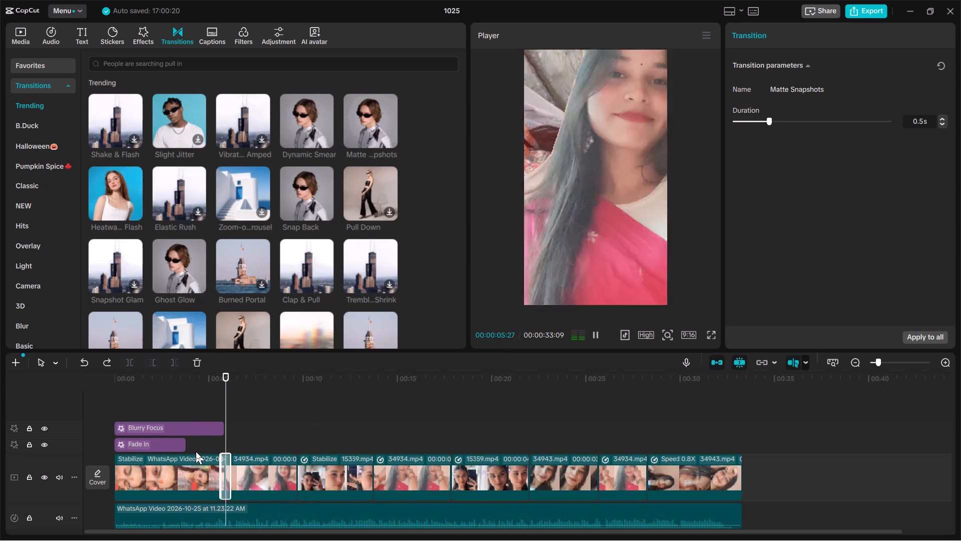
key("space")
Apply the Trending transition Dynamic Smear, 0.5 s long, at the cut between the first 34934.mp4 and first 15359.mp4 clips, and preview it.
left_click(289, 445)
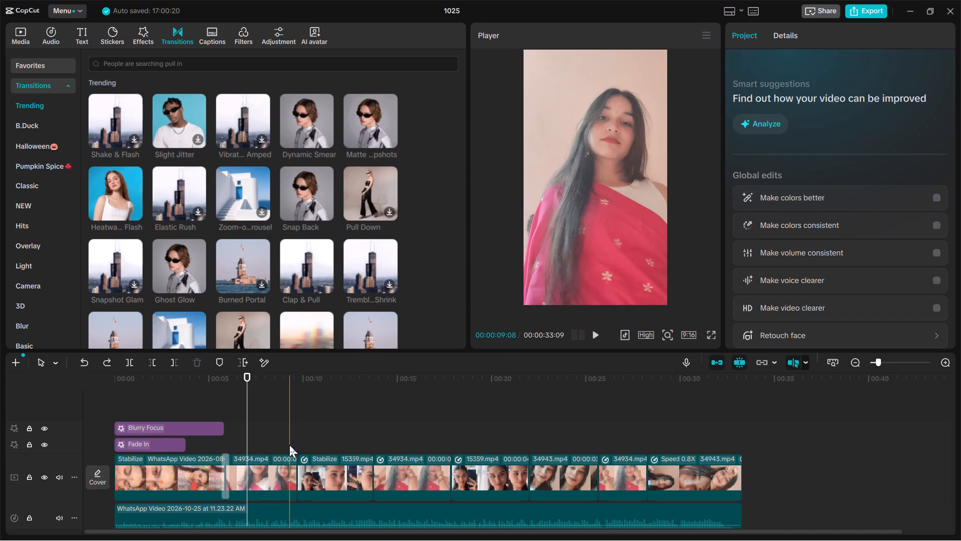
left_click(299, 456)
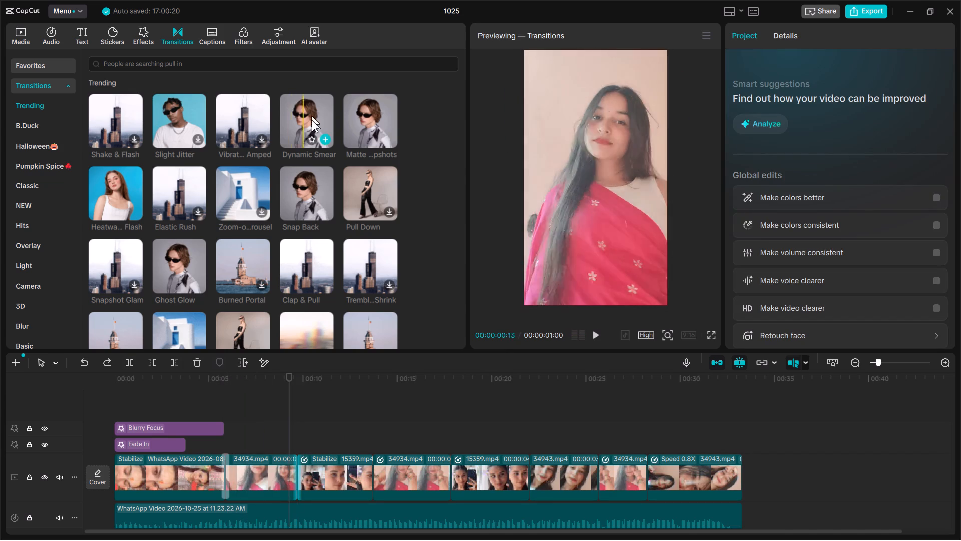
left_click(326, 141)
key("space")
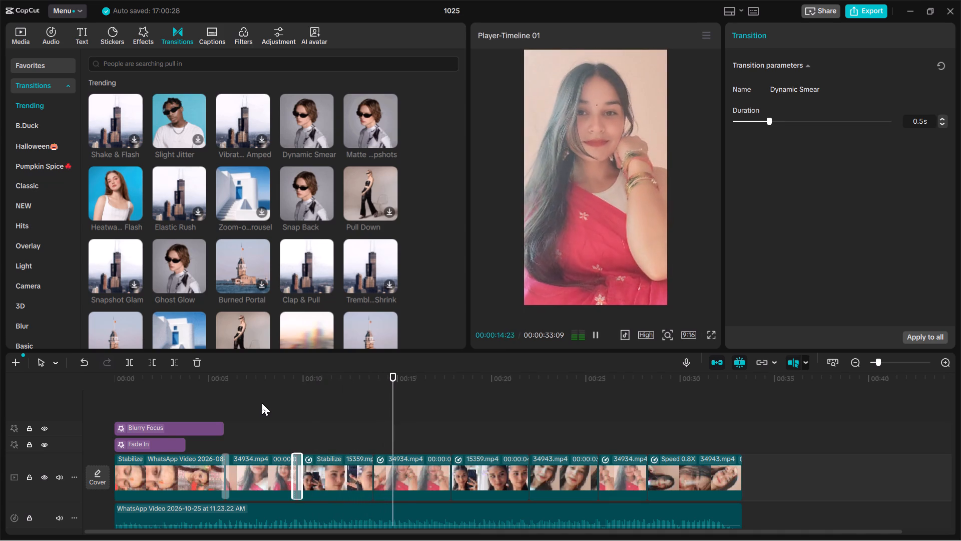
key("space")
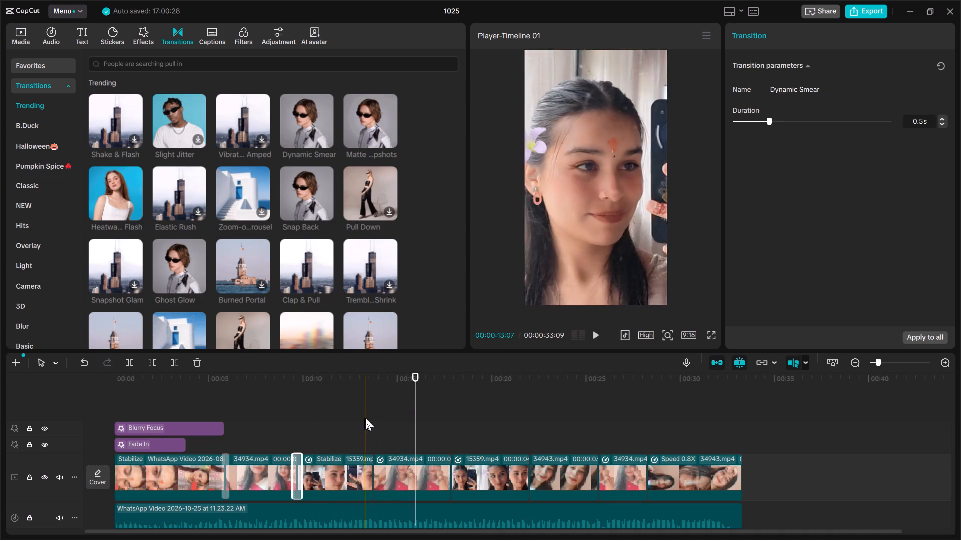
left_click(371, 420)
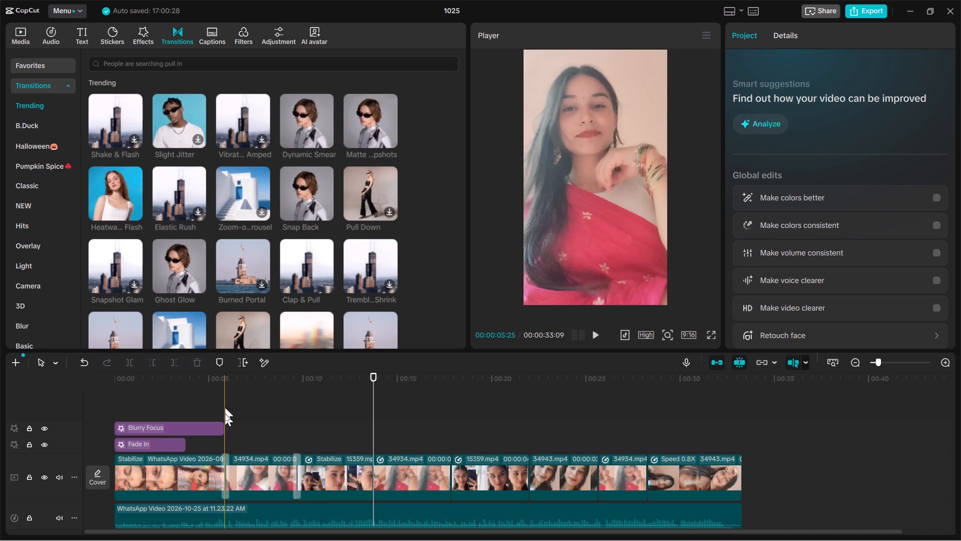
Select the transition after the opening WhatsApp clip and look through the Trending, B.Duck and Overlay transitions for an alternative.
left_click(227, 459)
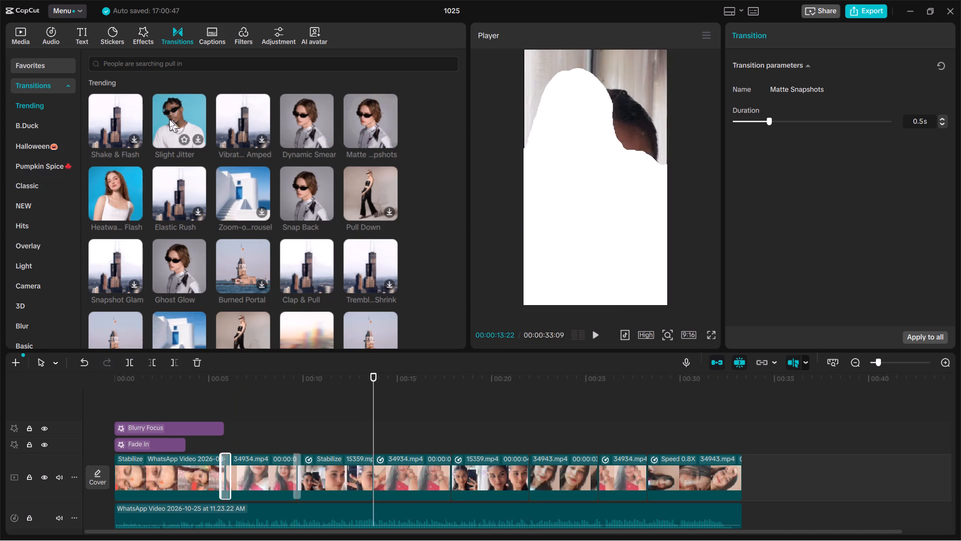
scroll(109, 267, "down", 2)
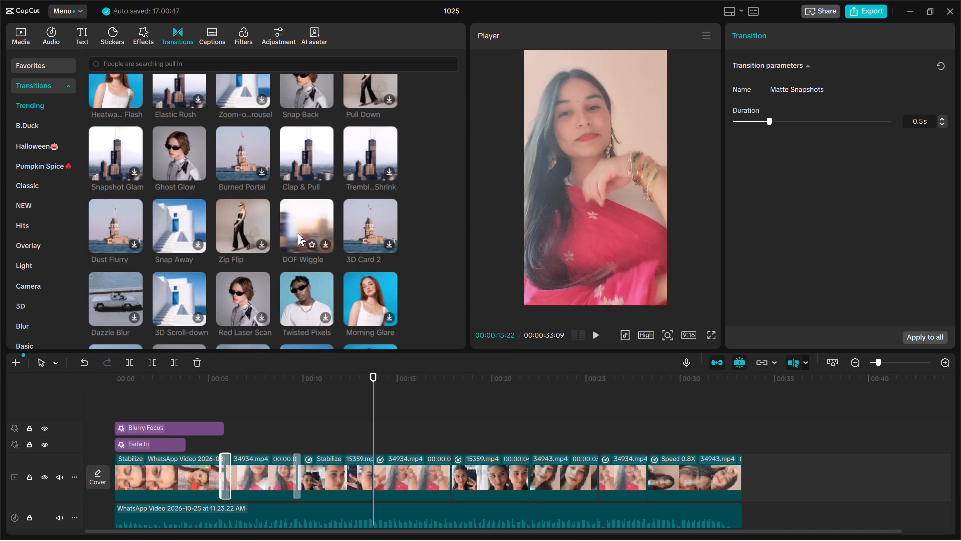
scroll(380, 235, "down", 1)
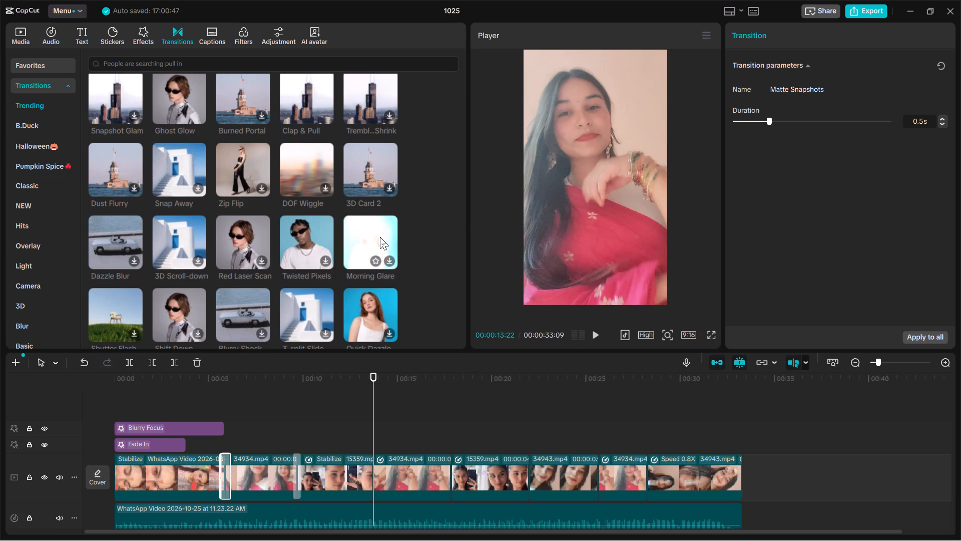
scroll(380, 237, "down", 1)
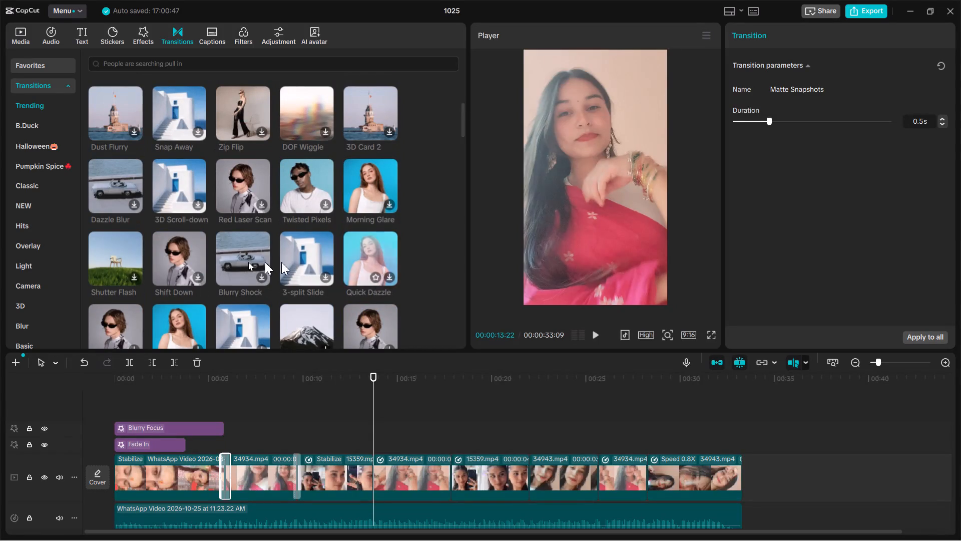
scroll(147, 261, "down", 1)
scroll(297, 263, "down", 4)
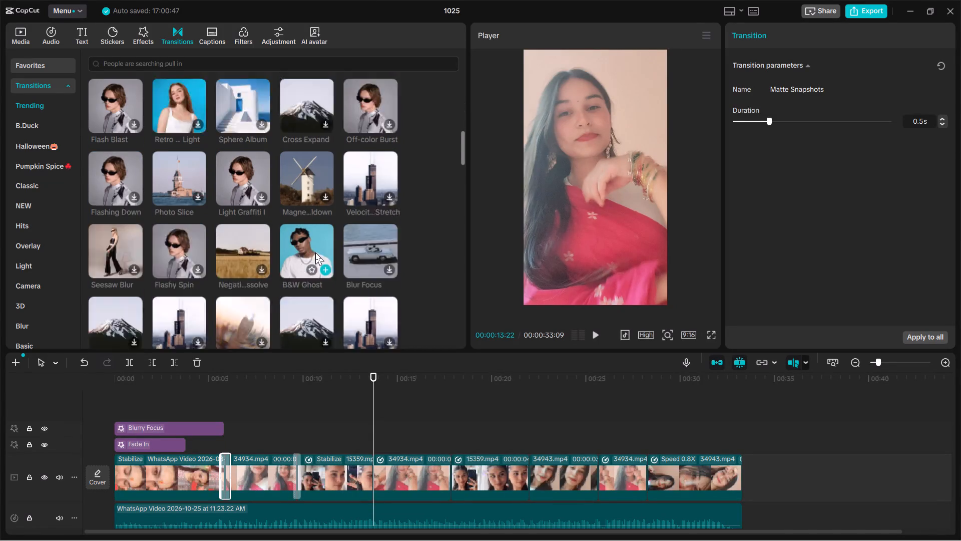
scroll(315, 252, "down", 4)
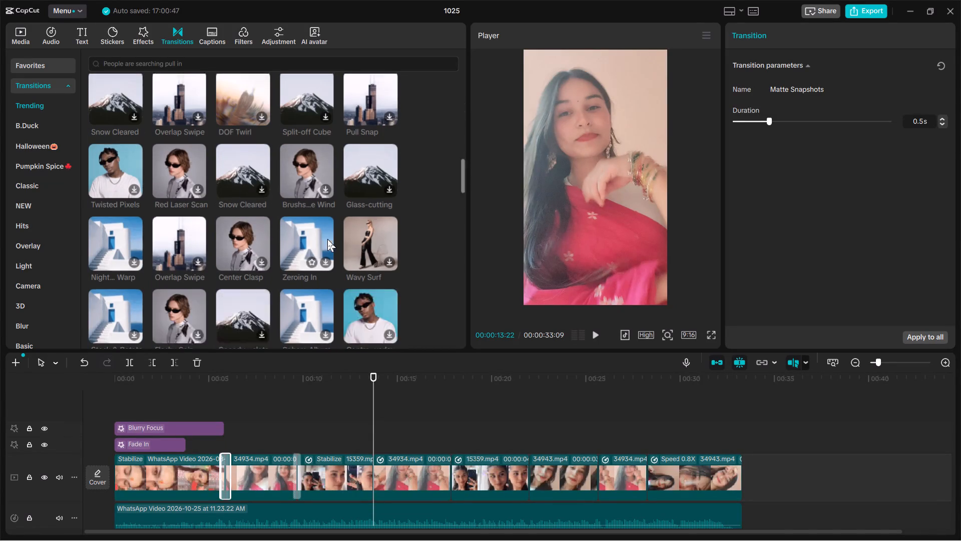
scroll(327, 239, "down", 9)
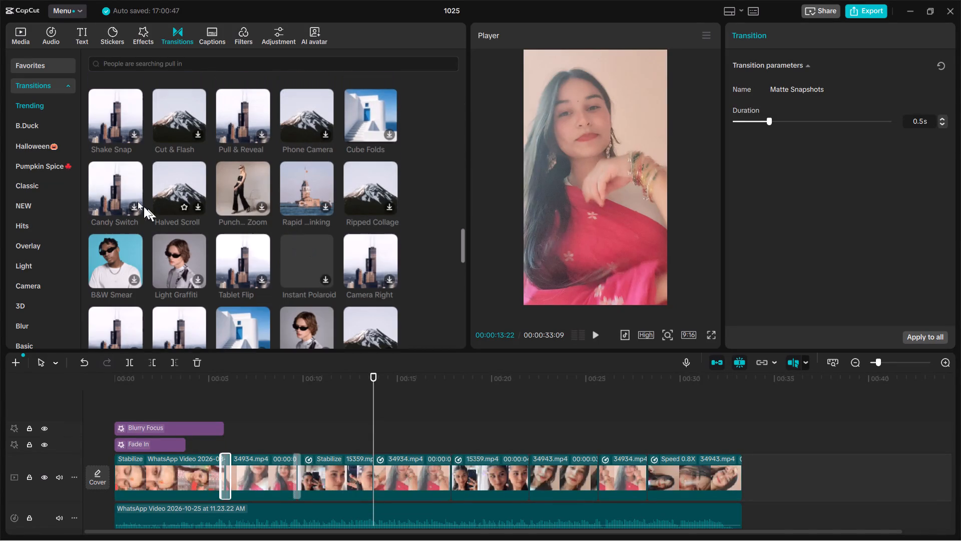
left_click(62, 129)
scroll(278, 246, "down", 2)
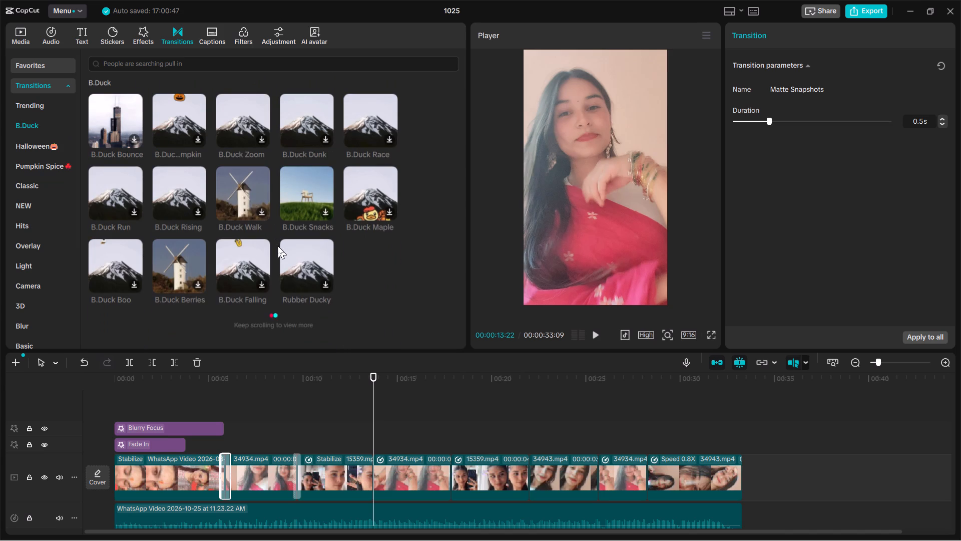
left_click(38, 248)
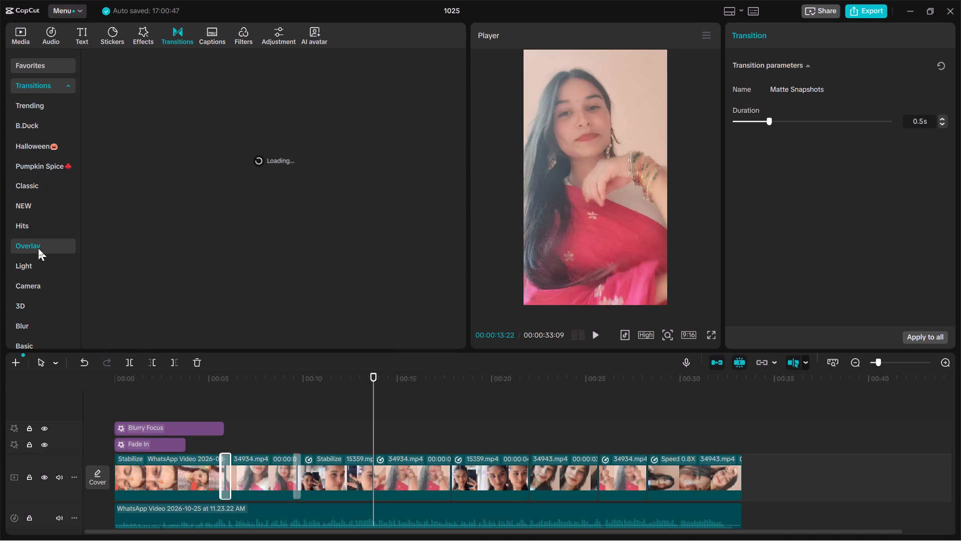
left_click(37, 244)
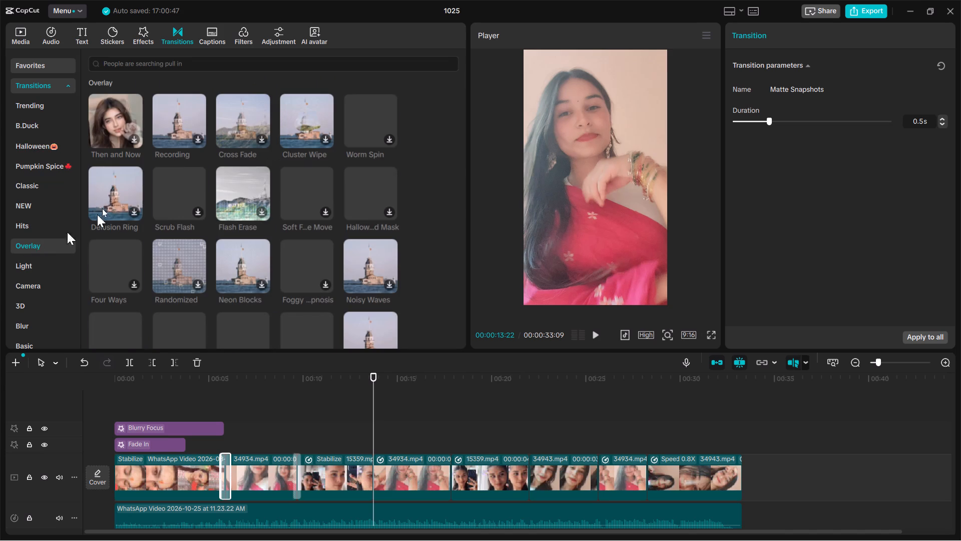
Look through the Hits transitions for a style that suits the cuts.
left_click(33, 220)
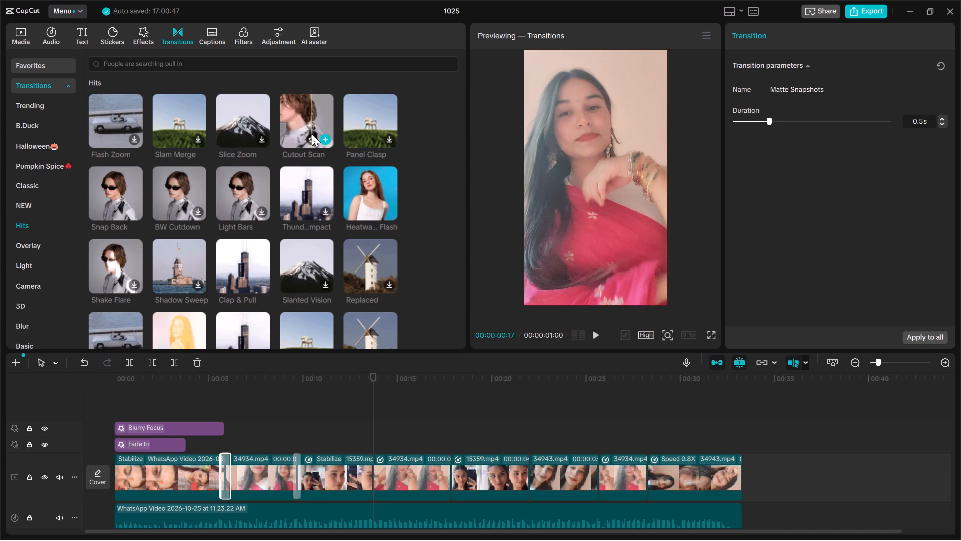
scroll(361, 141, "down", 1)
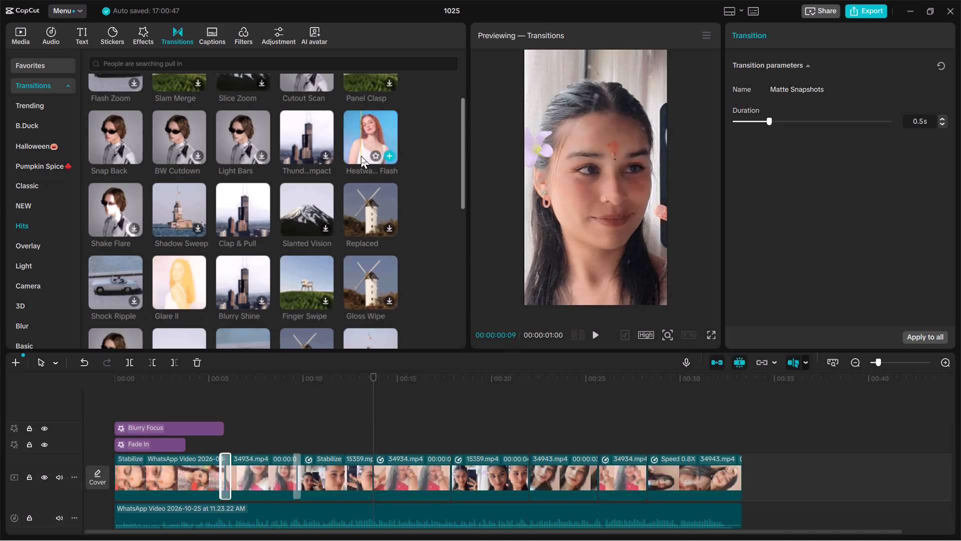
scroll(162, 267, "down", 1)
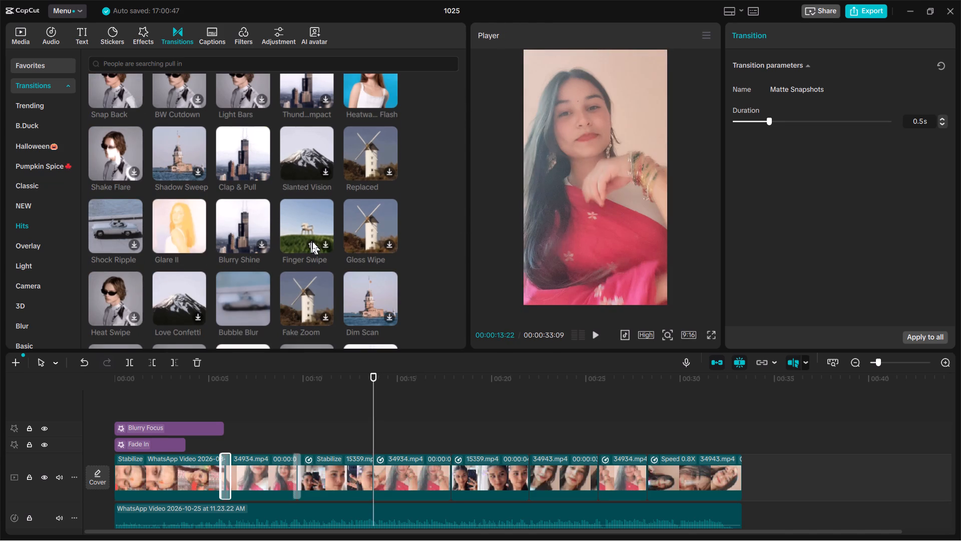
scroll(354, 259, "down", 1)
scroll(144, 243, "down", 2)
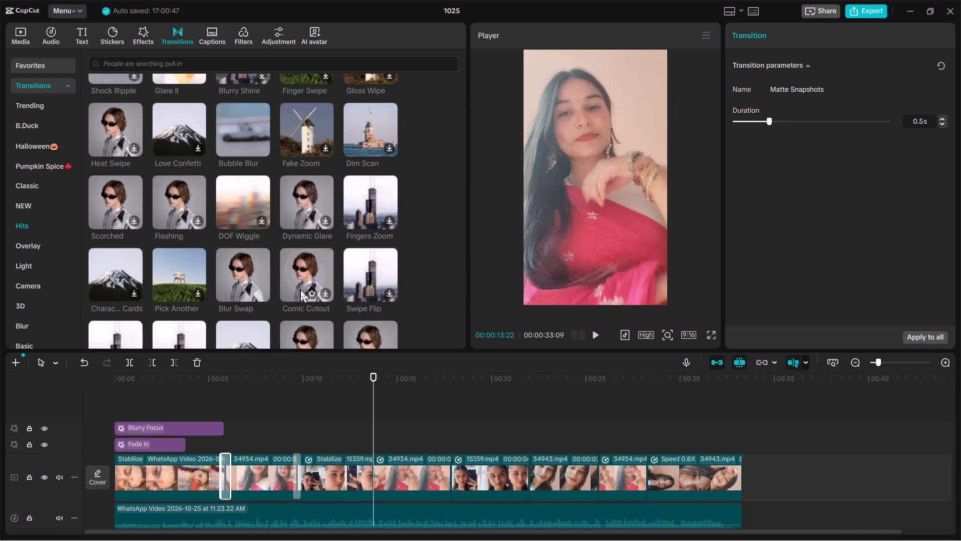
scroll(347, 291, "down", 2)
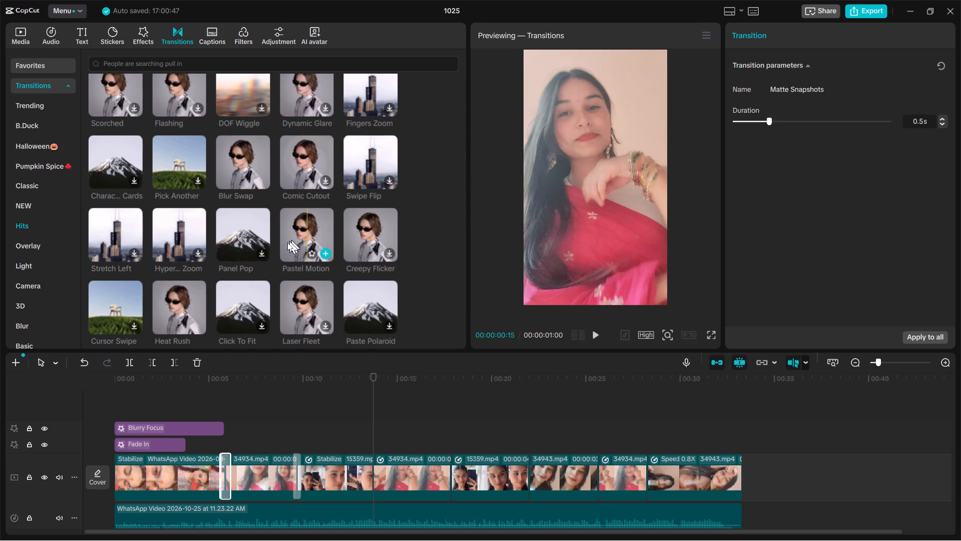
scroll(266, 273, "down", 1)
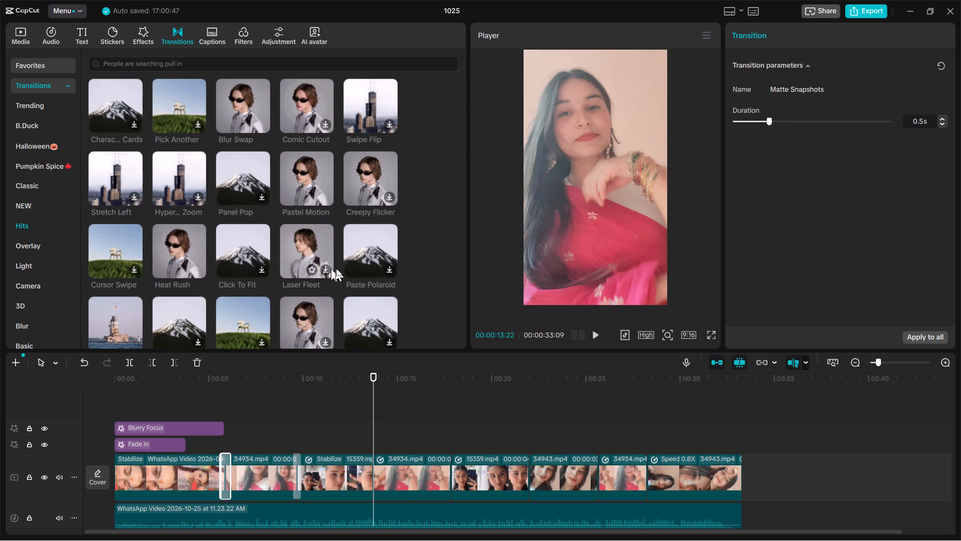
scroll(353, 276, "down", 1)
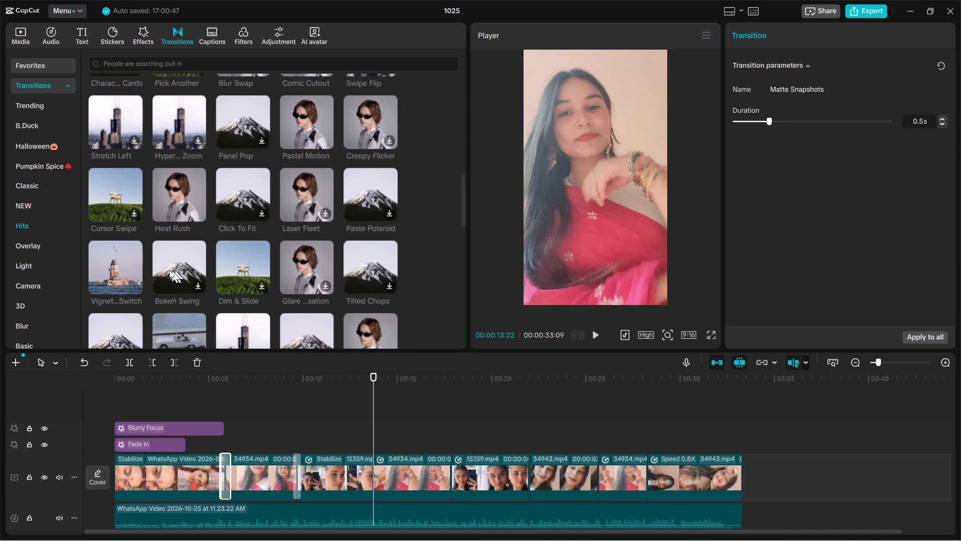
scroll(163, 270, "down", 1)
scroll(268, 275, "down", 1)
scroll(231, 246, "down", 1)
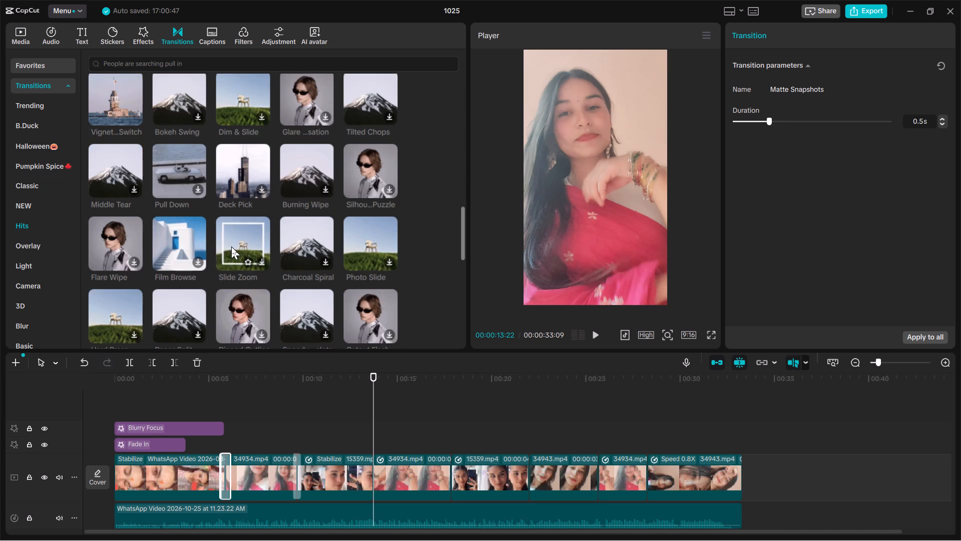
scroll(320, 247, "down", 1)
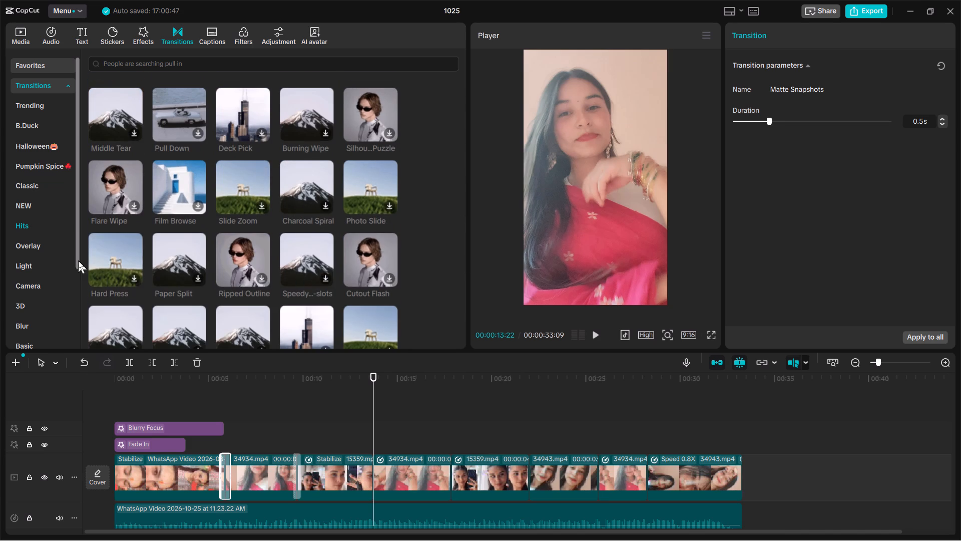
scroll(145, 260, "down", 3)
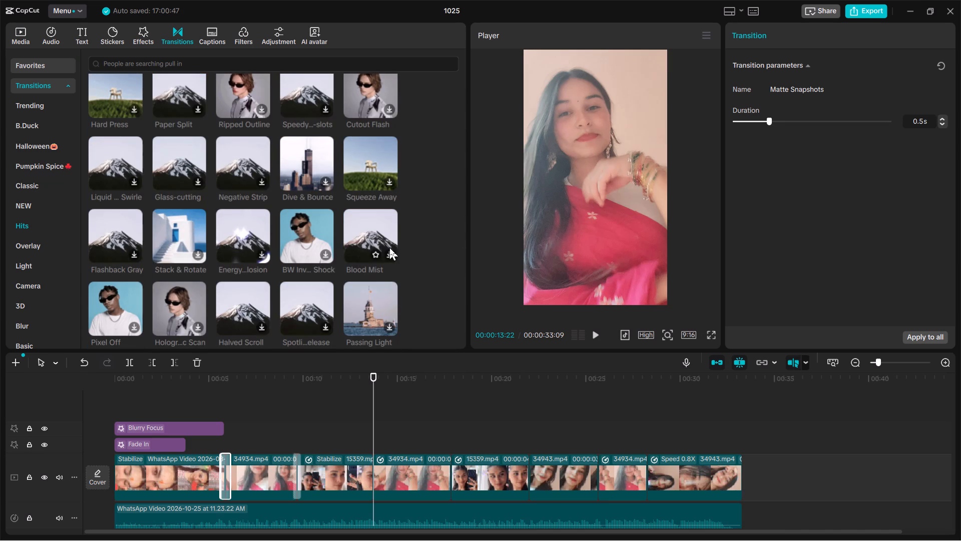
scroll(341, 291, "up", 10)
Play back the edit from the opening WhatsApp clip into the second 15359.mp4 clip.
key("space")
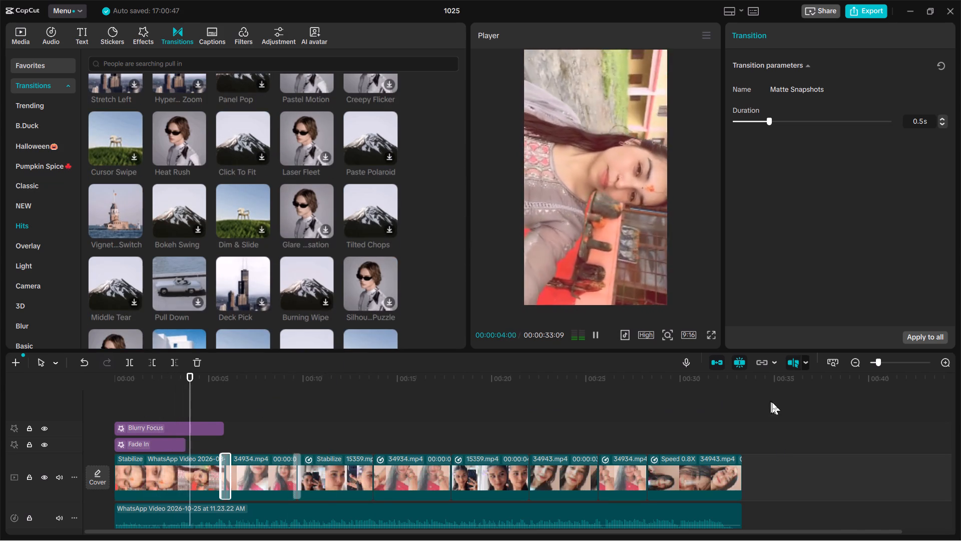
scroll(859, 527, "up", 10)
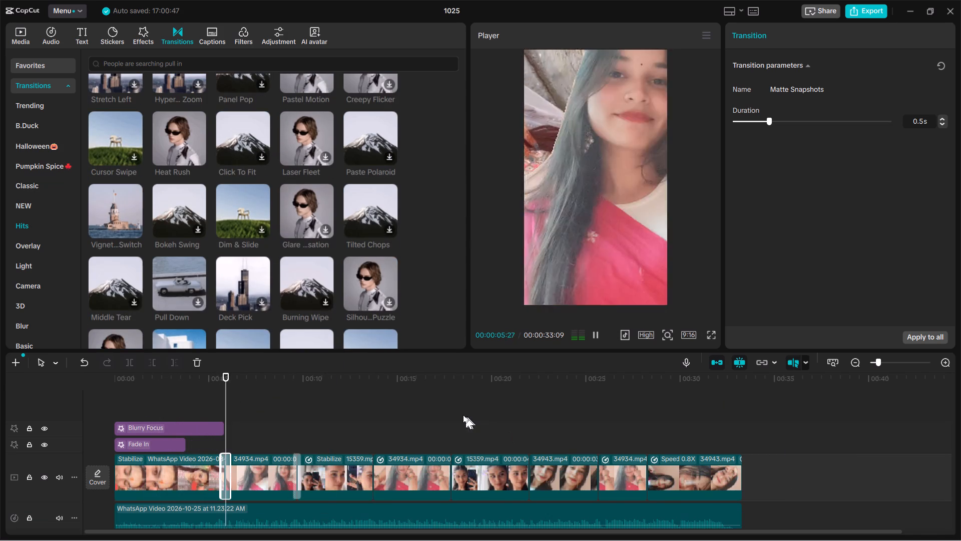
key("space")
key("space")
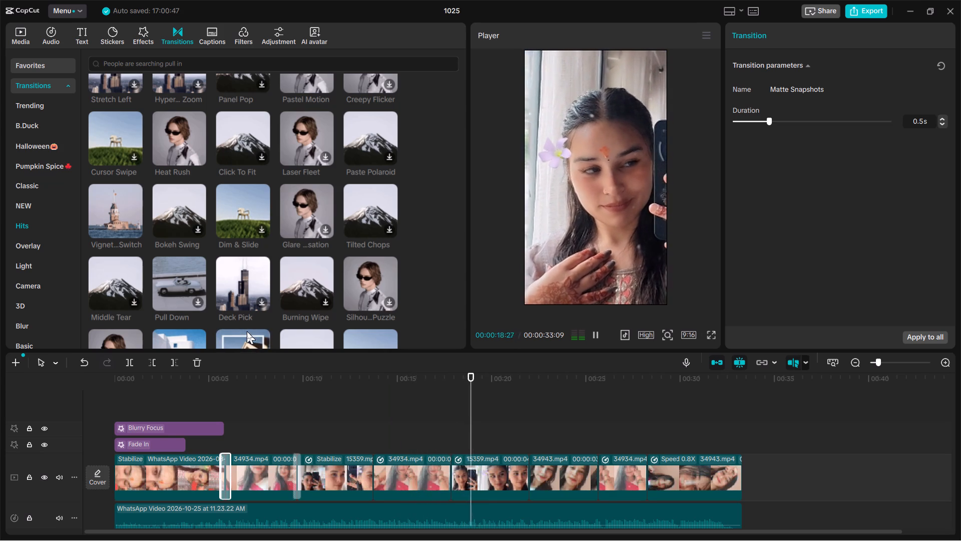
key("space")
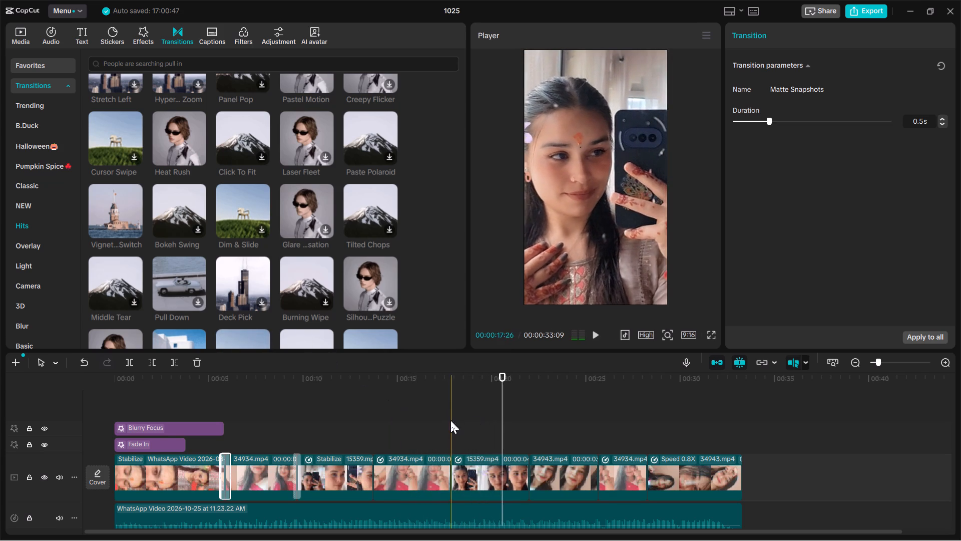
Apply the Trending transition Matte Snapshots, 0.5 s long, at the cut between the second 34934.mp4 and second 15359.mp4 clips, and preview it.
left_click(450, 421)
left_click(447, 465)
scroll(250, 192, "up", 13)
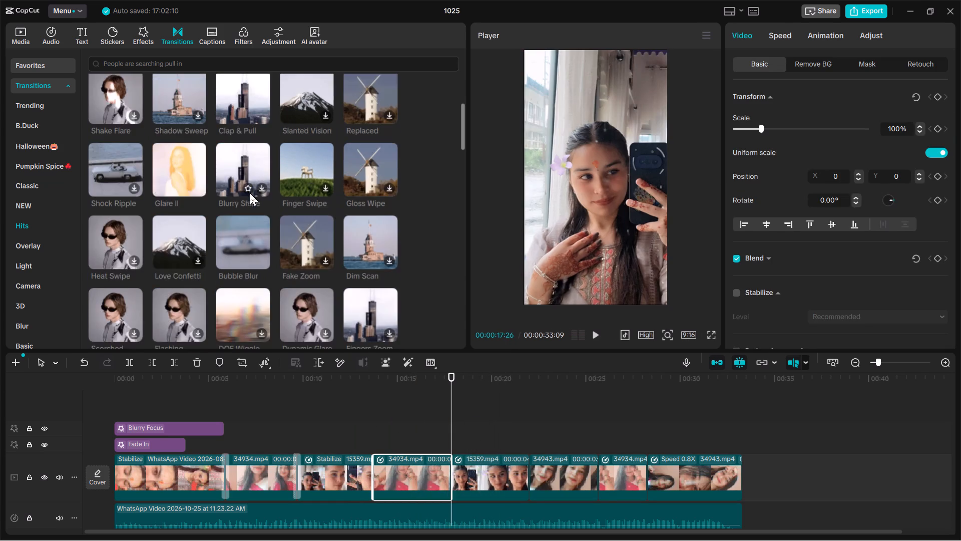
left_click(57, 114)
left_click(41, 102)
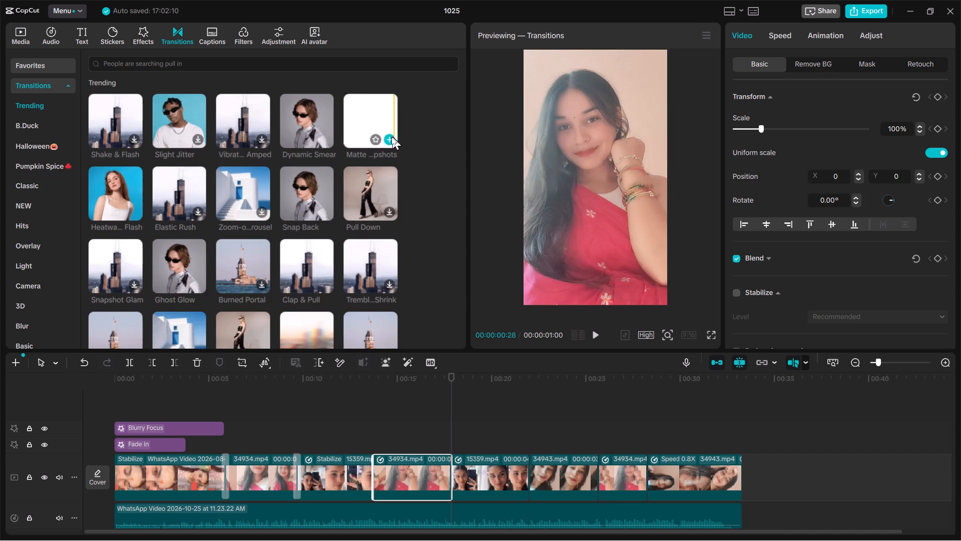
left_click(390, 137)
key("space")
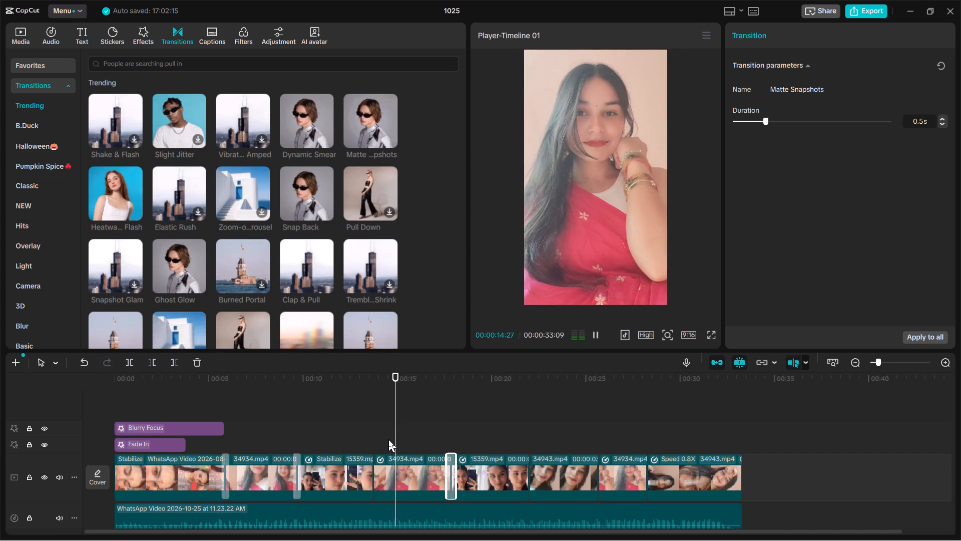
left_click(444, 299)
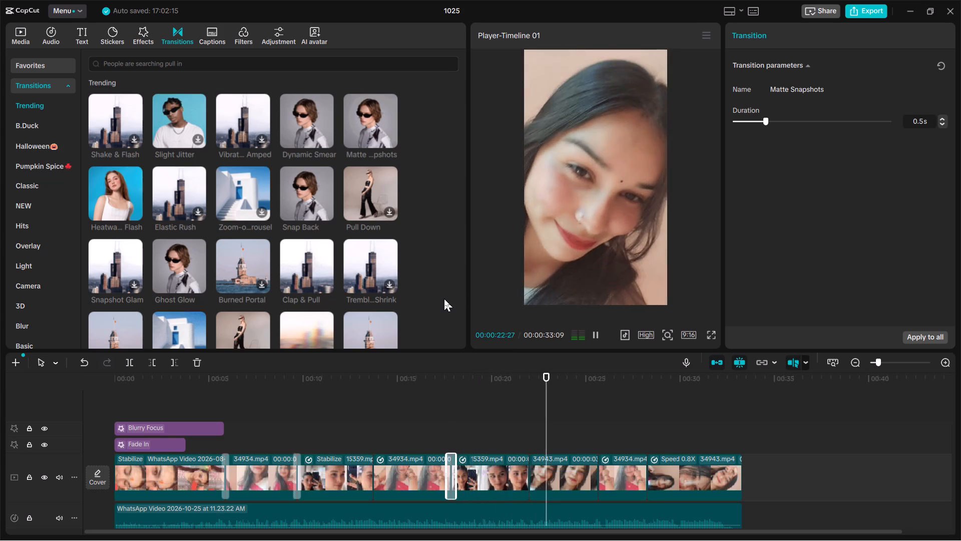
key("space")
left_click(448, 414)
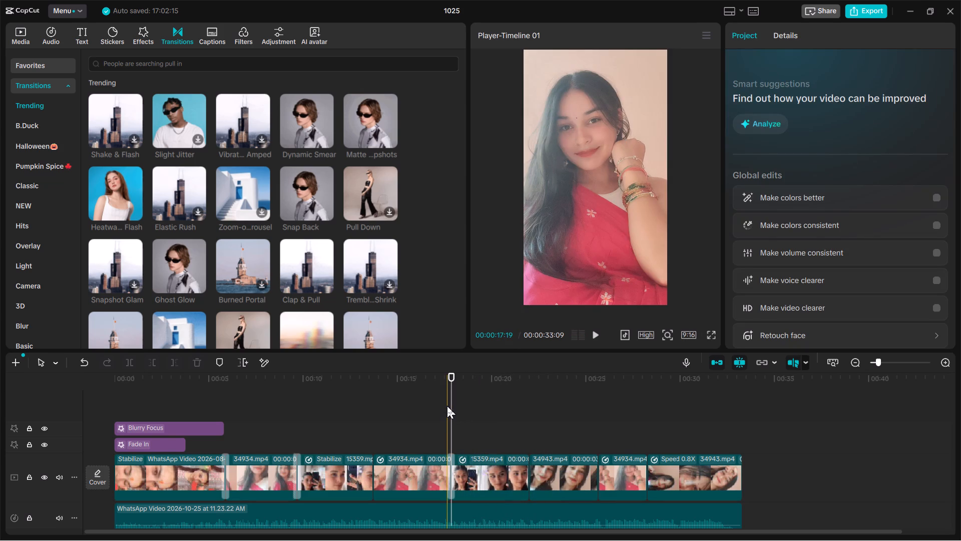
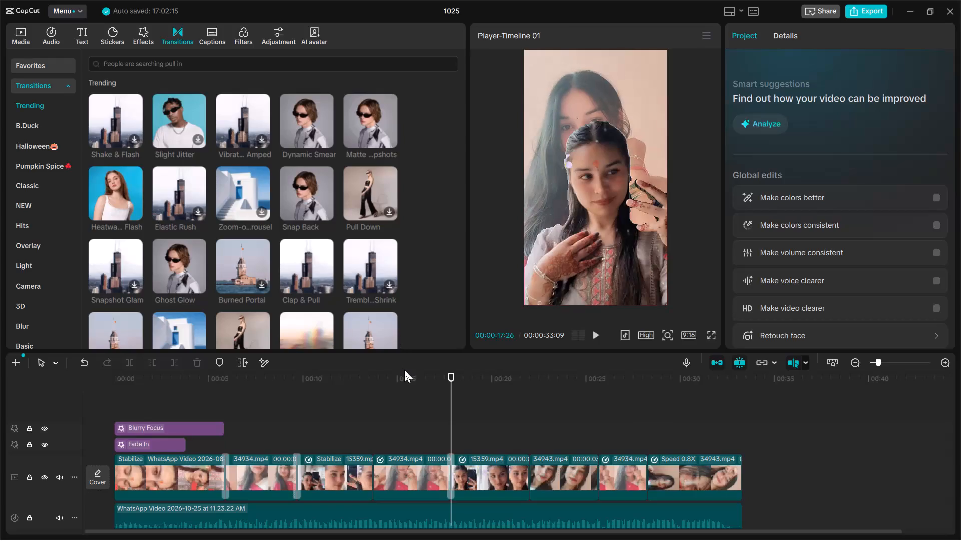
Play the edit through to its end, and again from the opening WhatsApp clip's closing cut into the second 34934.mp4 clip.
key("space")
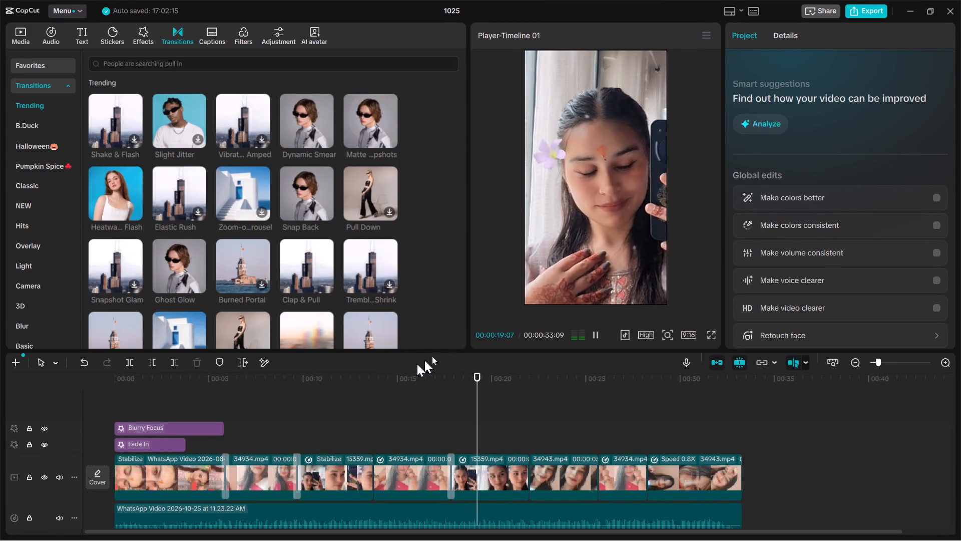
left_click(467, 14)
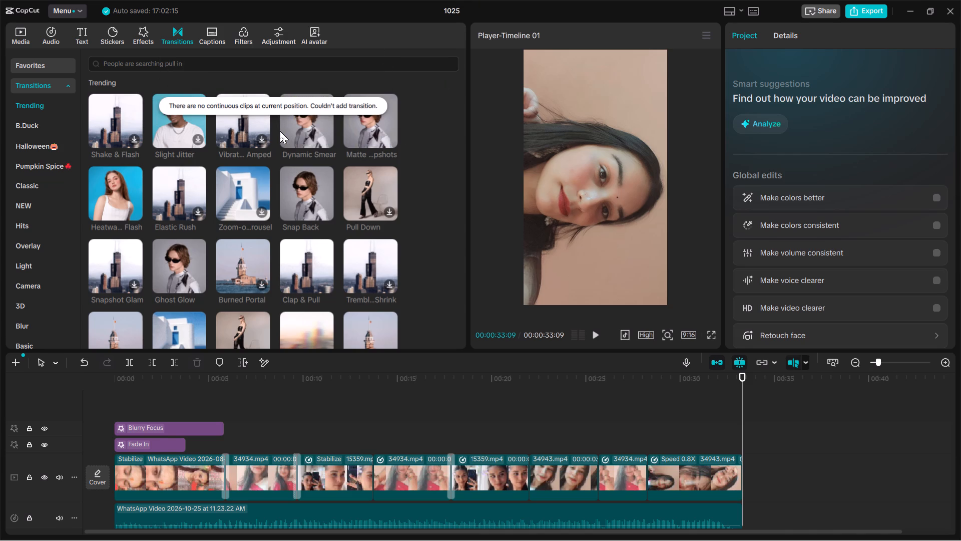
left_click(222, 387)
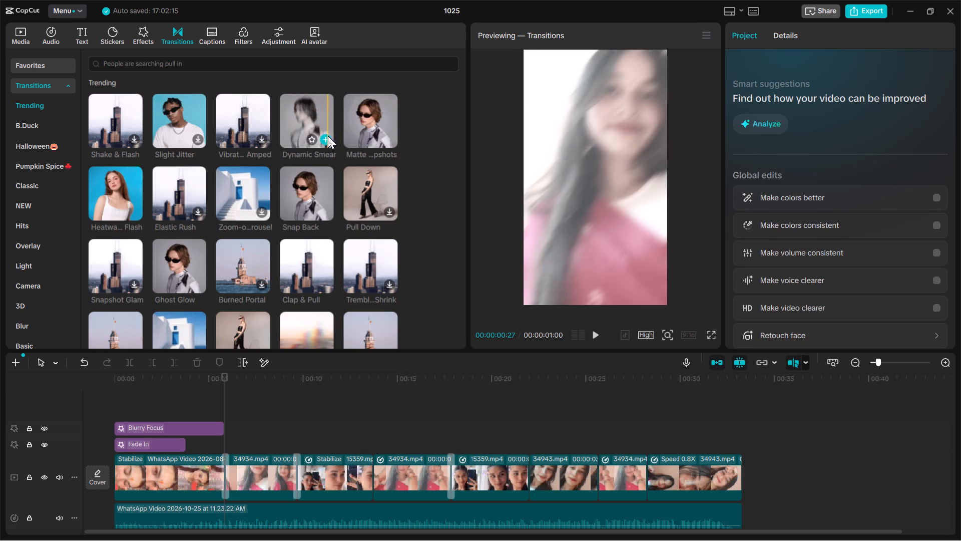
key("space")
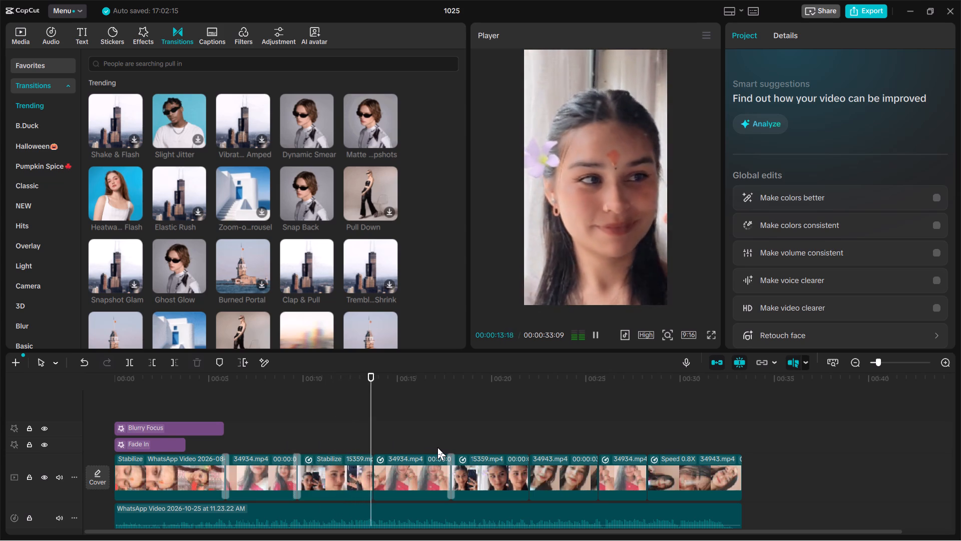
key("space")
Look through the Trending, Light, Overlay and Camera transitions for a style that suits the next cut.
scroll(320, 310, "down", 1)
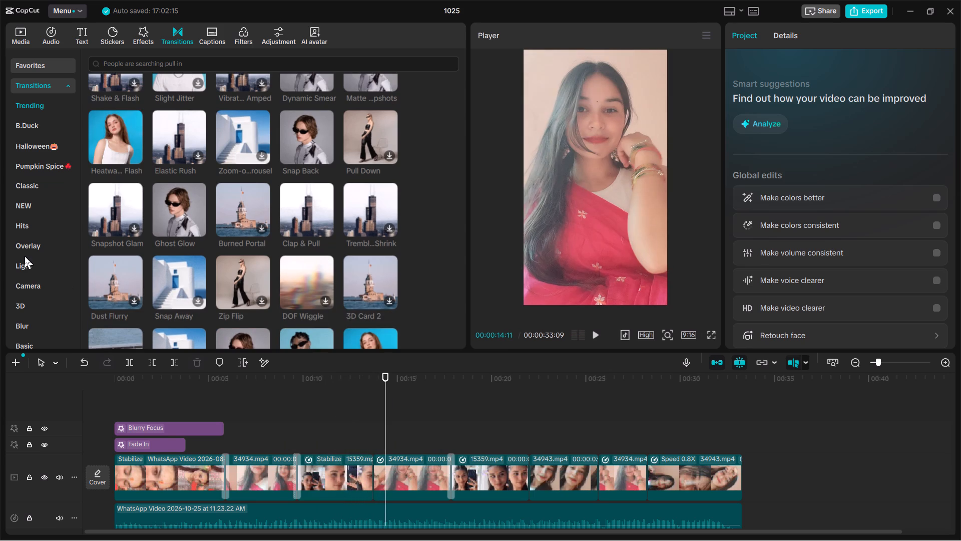
left_click(25, 256)
left_click(23, 268)
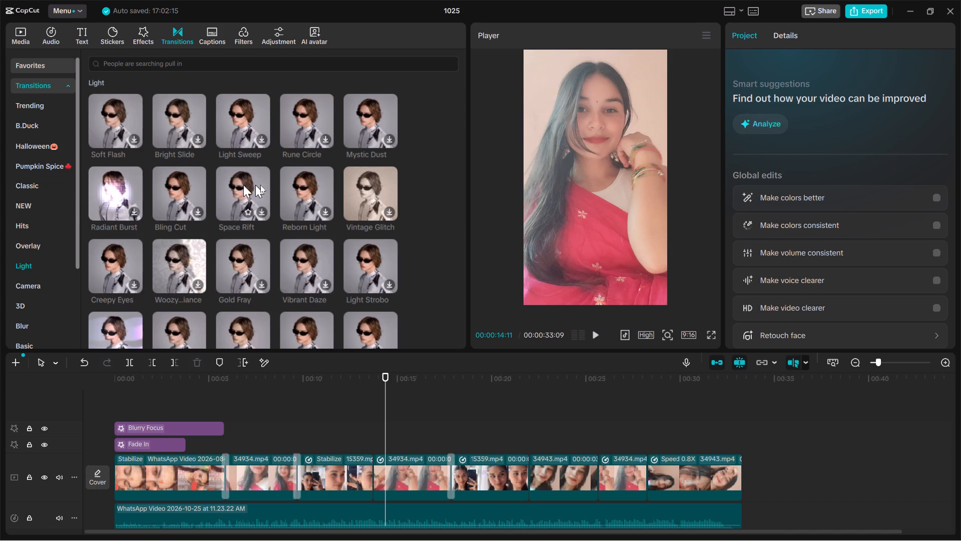
scroll(383, 278, "down", 2)
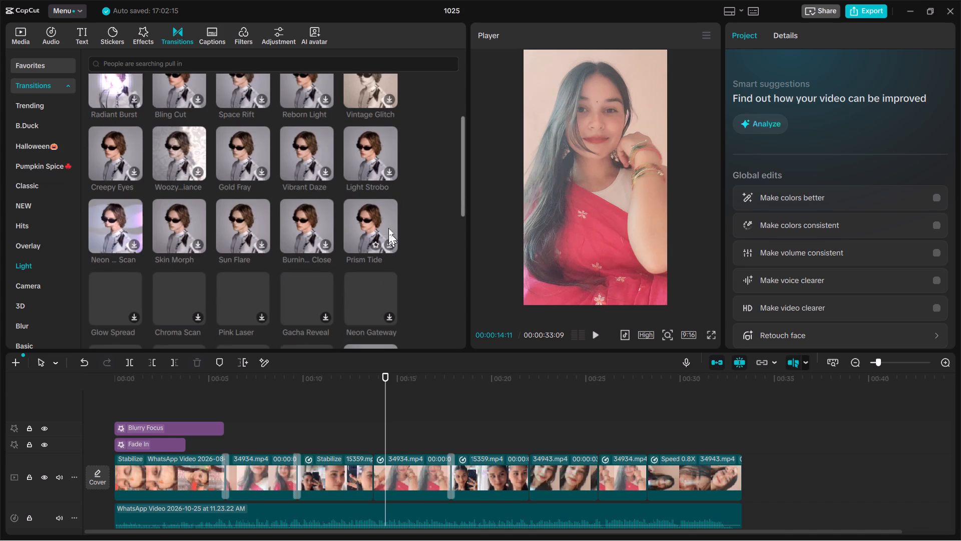
scroll(137, 248, "down", 1)
scroll(346, 236, "down", 1)
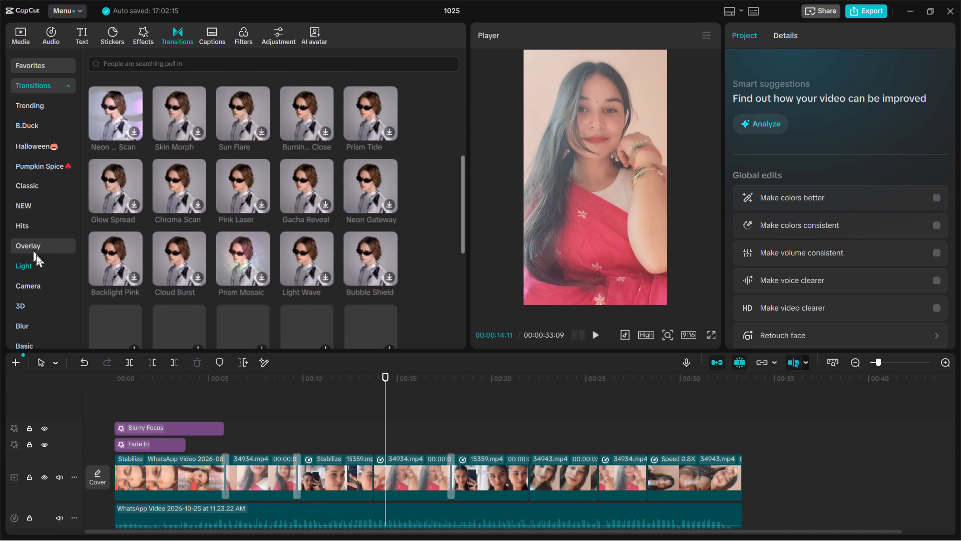
left_click(38, 245)
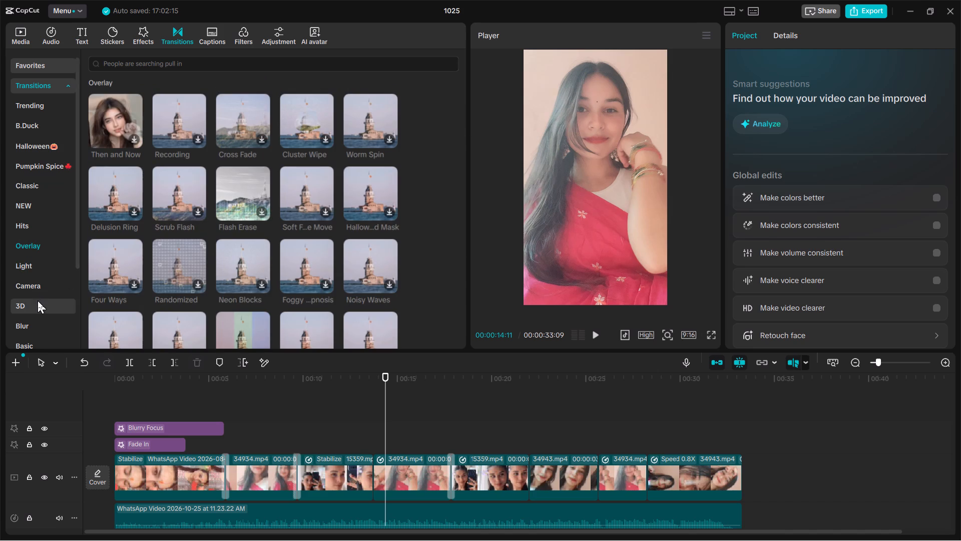
left_click(40, 291)
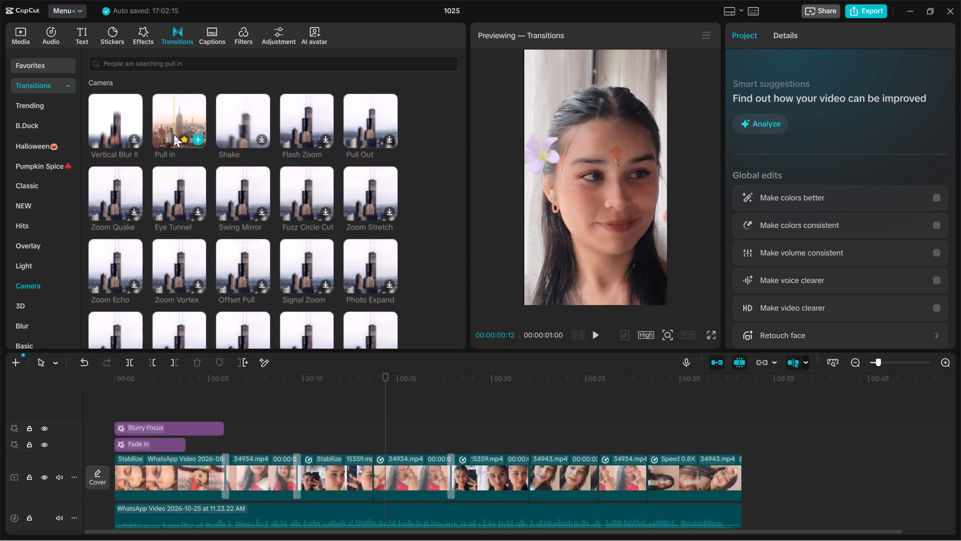
Remove the Camera transition Pull in from the favorites.
left_click(186, 140)
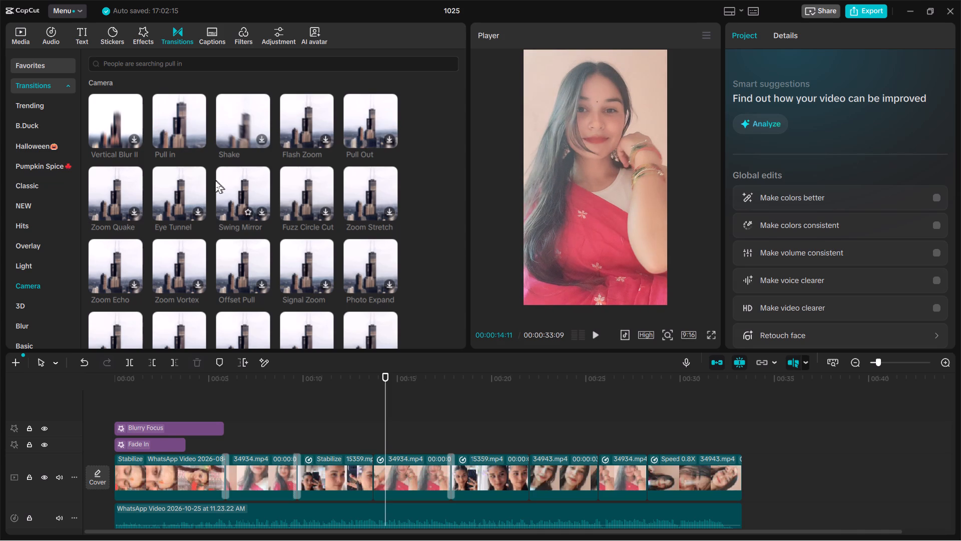
Apply the Hits transition Heatwave Flash, 1.5 s long, between the first 15359.mp4 and second 34934.mp4 clips, and preview it.
scroll(161, 139, "down", 1)
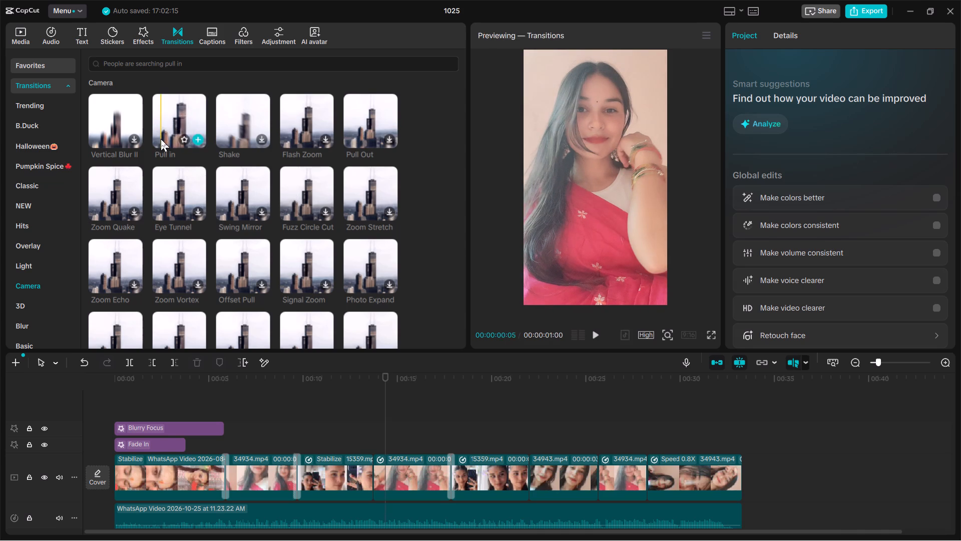
scroll(161, 139, "down", 1)
left_click(30, 220)
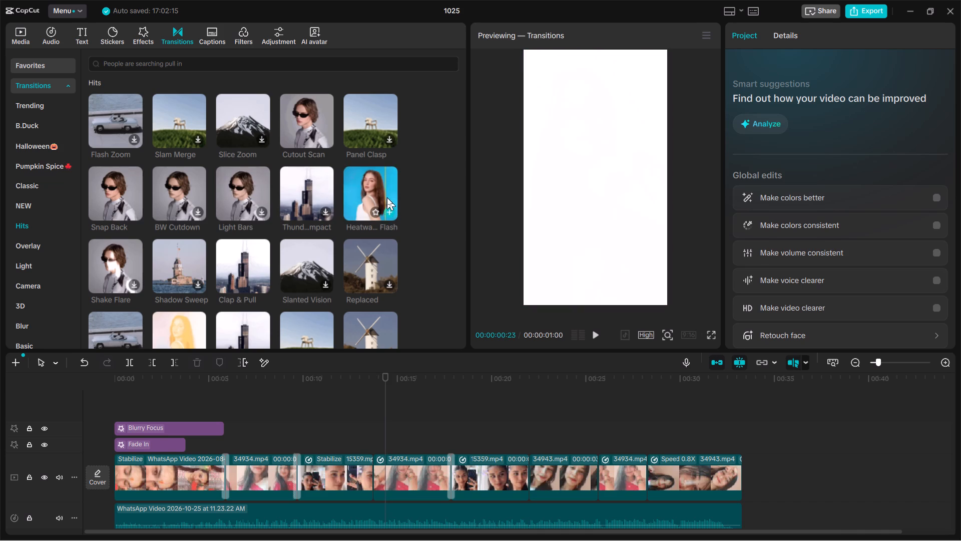
left_click(388, 211)
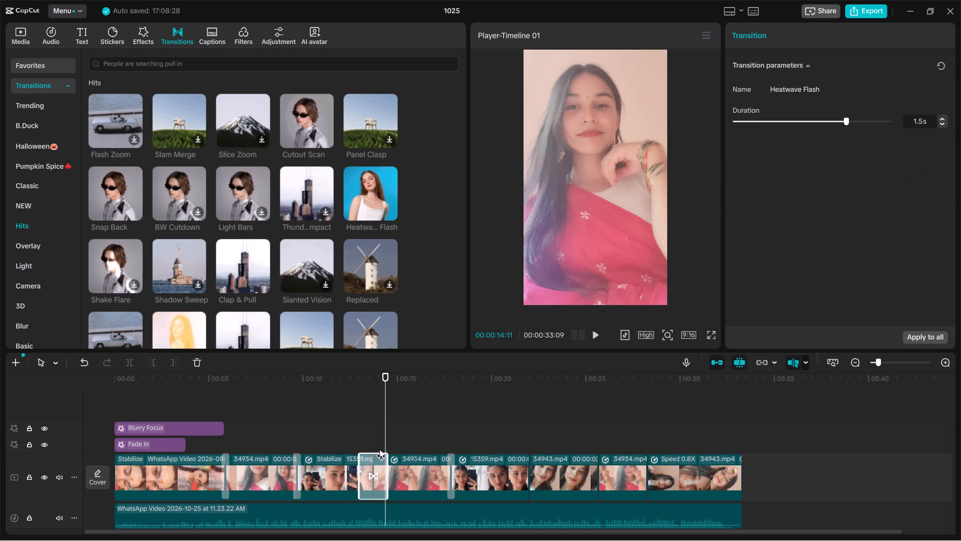
key("space")
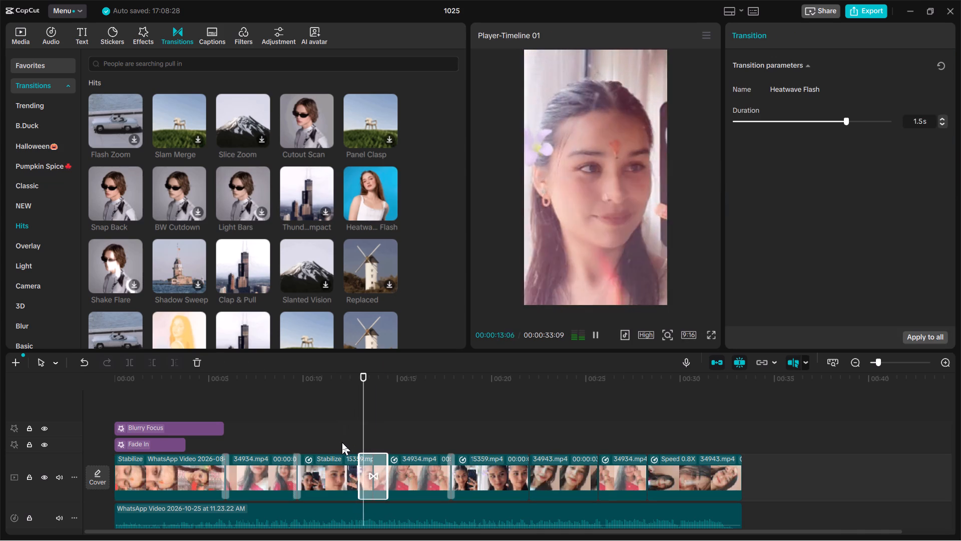
key("space")
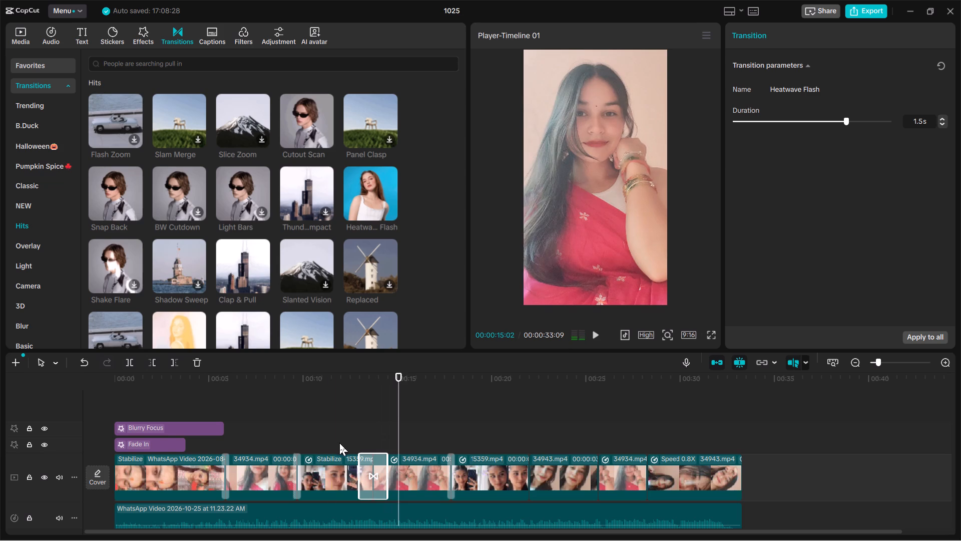
key("space")
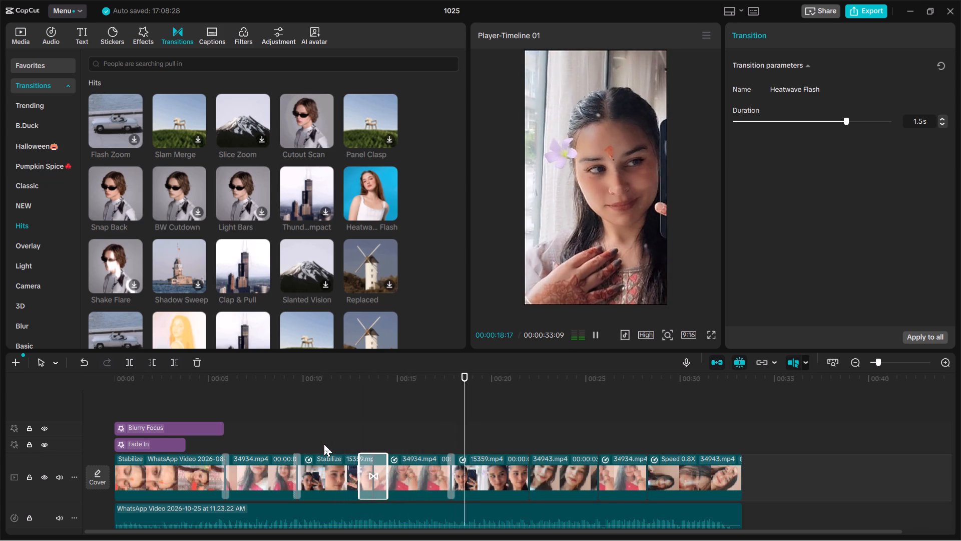
key("space")
Lengthen the Matte Snapshots transition between the second 34934.mp4 and second 15359.mp4 clips to 0.8 s.
left_click(451, 483)
left_click(443, 482)
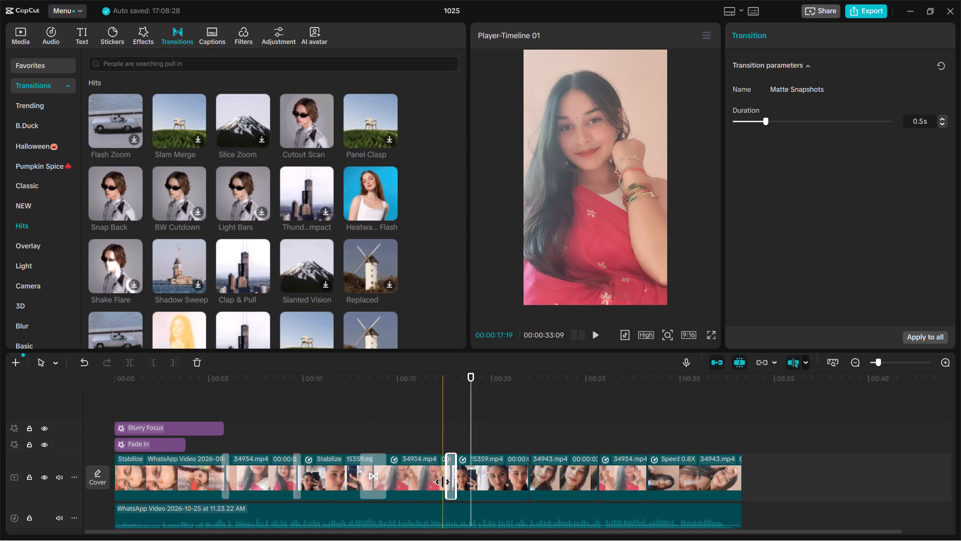
Play back the later clips, and replay the passage from the first 34934.mp4 clip into the first 15359.mp4 clip.
key("space")
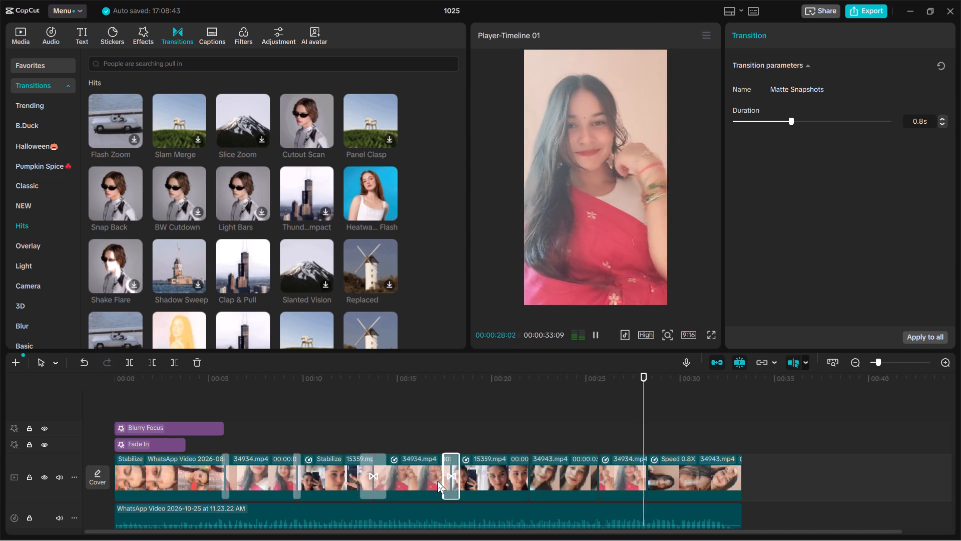
key("space")
key("space")
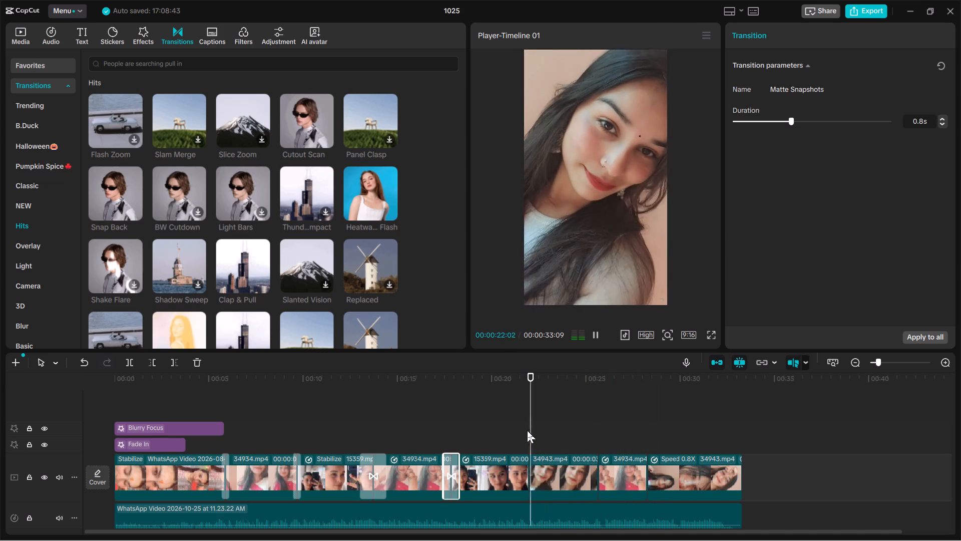
key("space")
key("space")
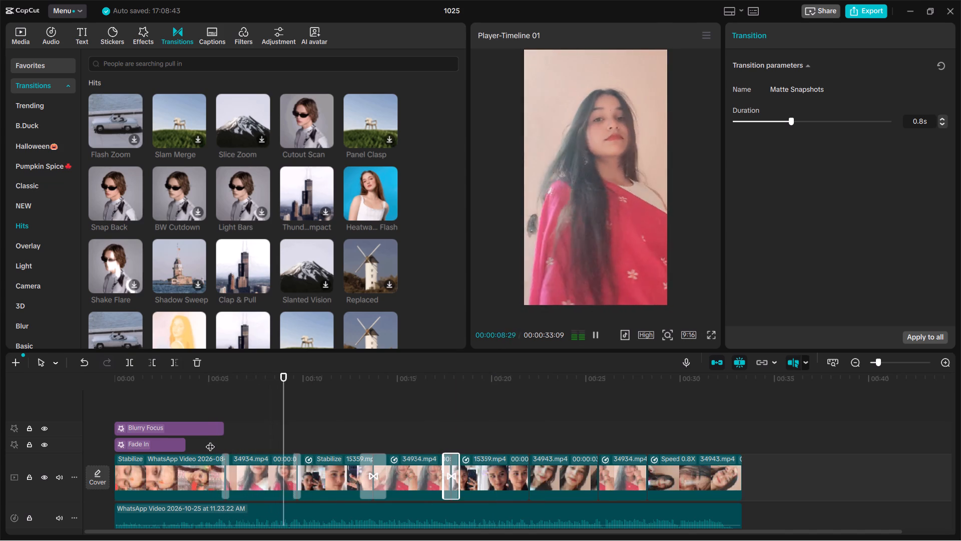
key("space")
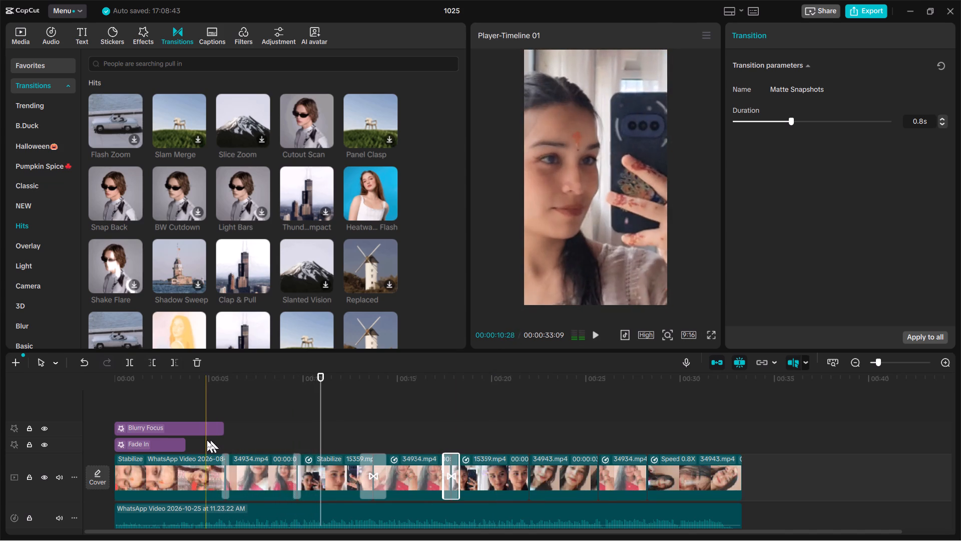
Lengthen the Matte Snapshots transition after the opening WhatsApp clip to 0.9 s and play back the edit.
left_click(228, 464)
left_click(230, 467)
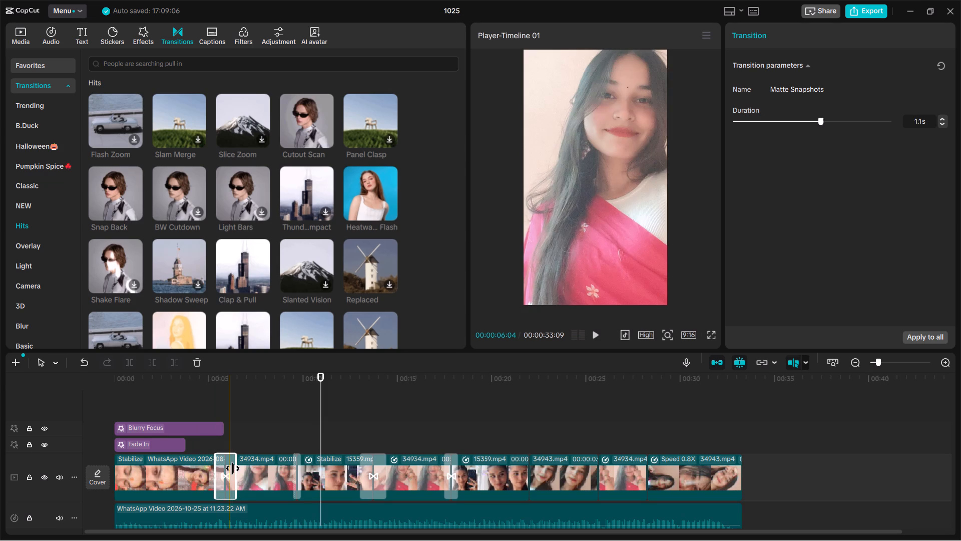
key("space")
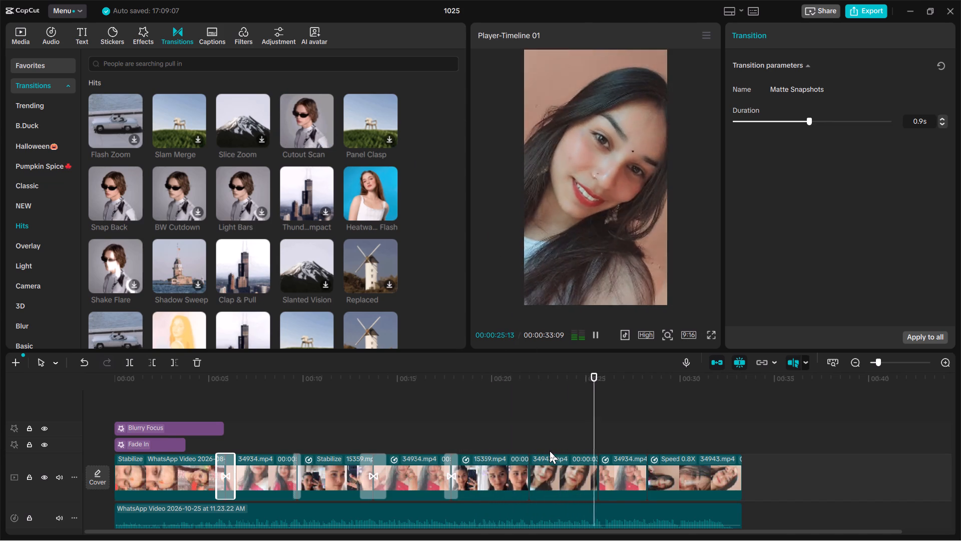
Select the 34943.mp4 clip after the second 15359.mp4 clip and open its animation options.
left_click(569, 471)
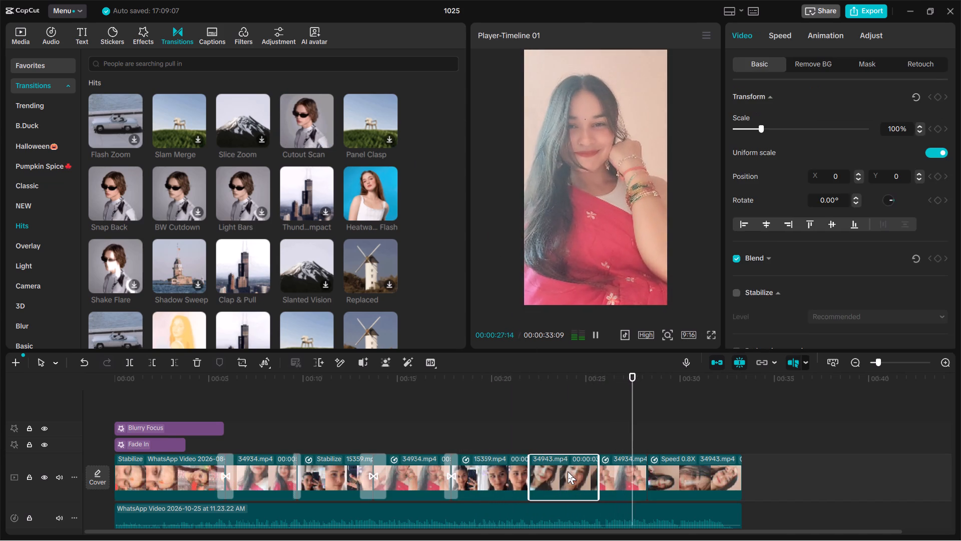
key("space")
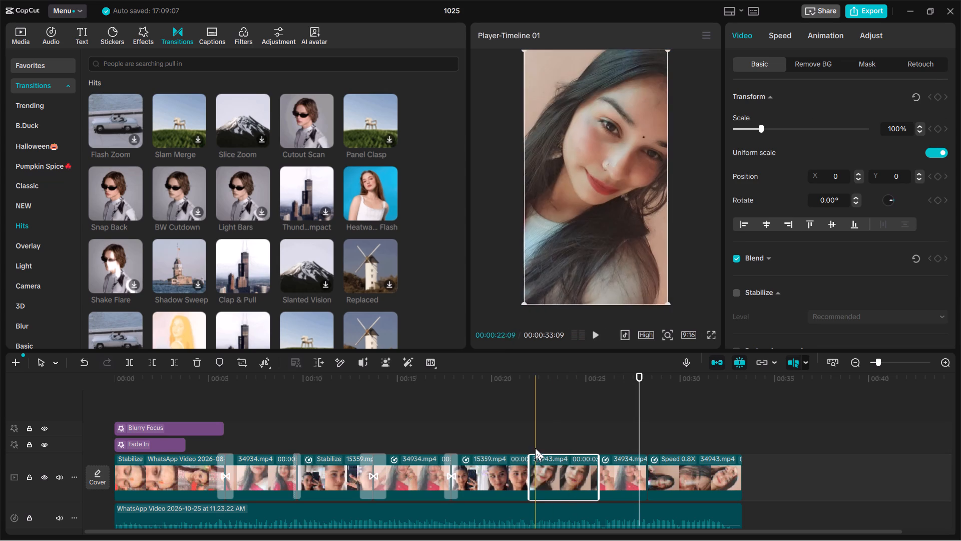
left_click(820, 34)
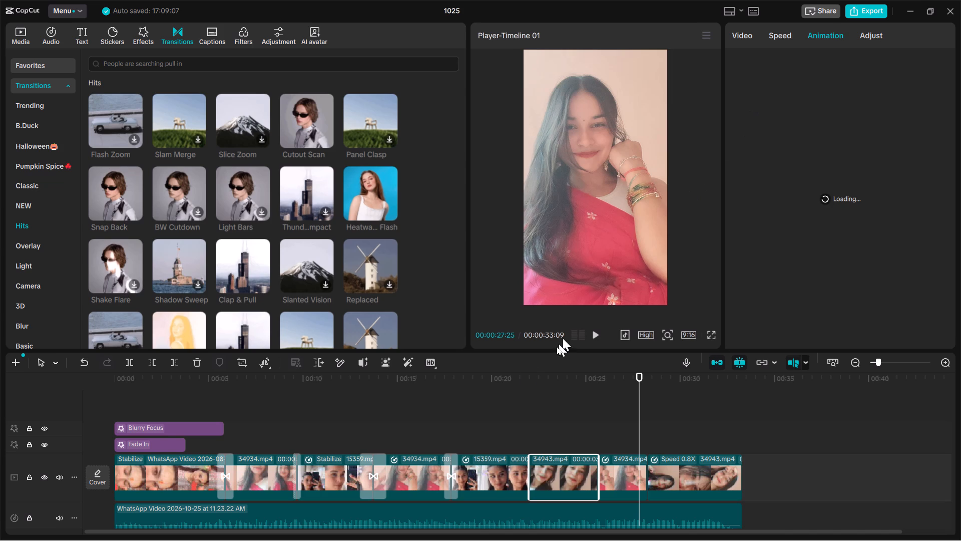
Play back the second 34934.mp4 clip and check how it runs toward the following cut.
key("space")
left_click(426, 444)
key("space")
left_click(421, 461)
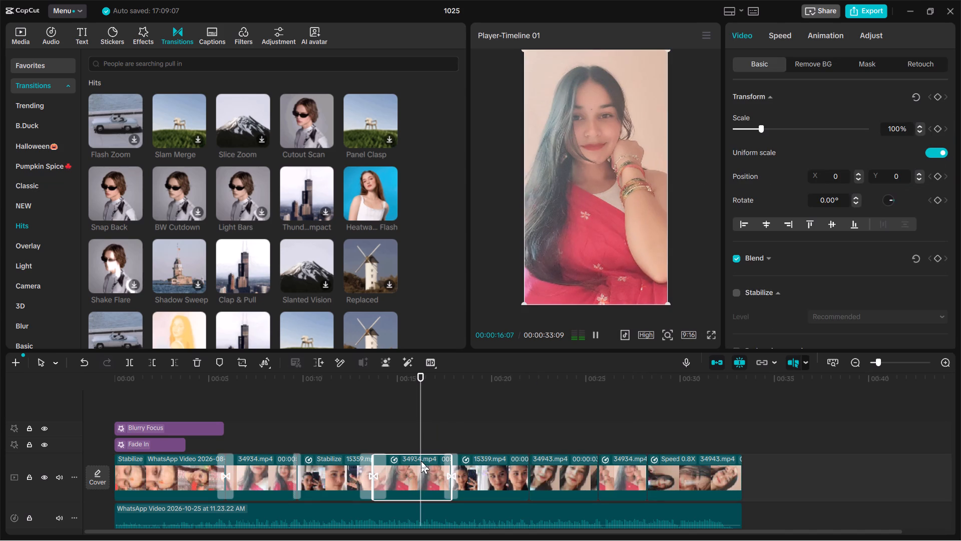
key("space")
key("space")
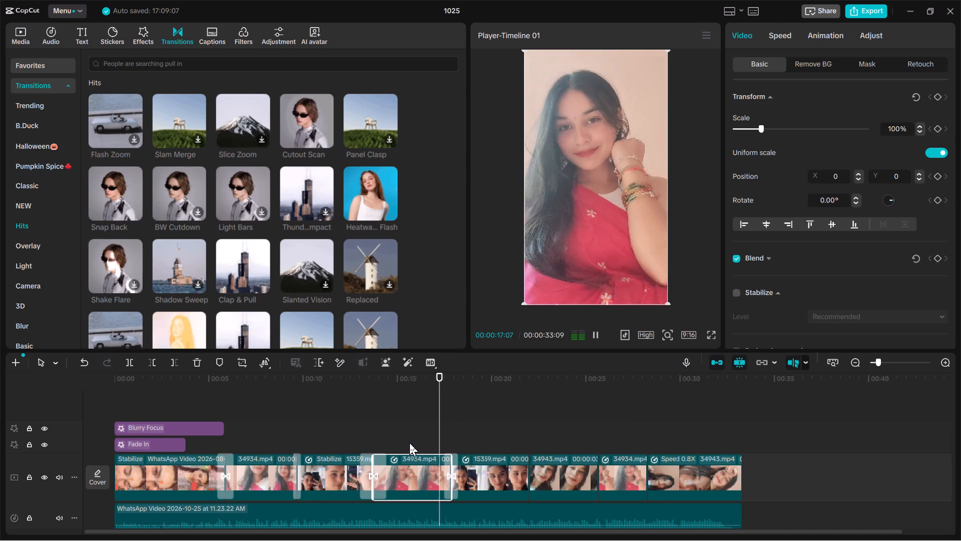
key("space")
Select the second 34934.mp4 clip and look through the Trending Out animations for a suitable ending.
left_click(418, 457)
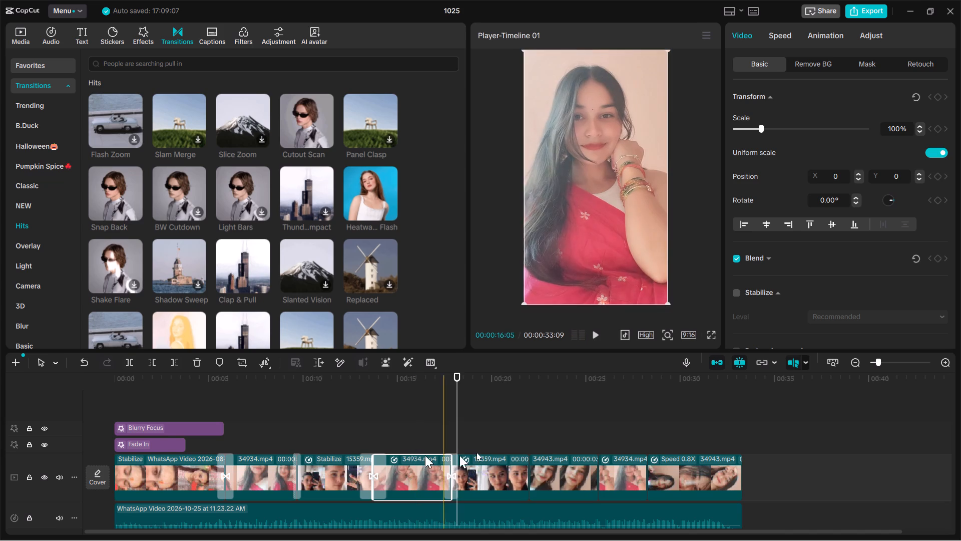
left_click(822, 36)
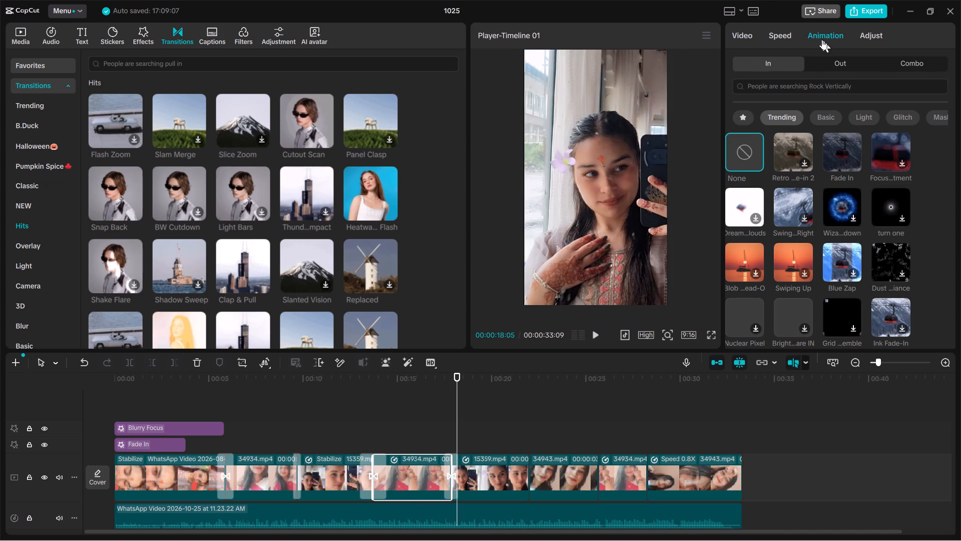
left_click(844, 66)
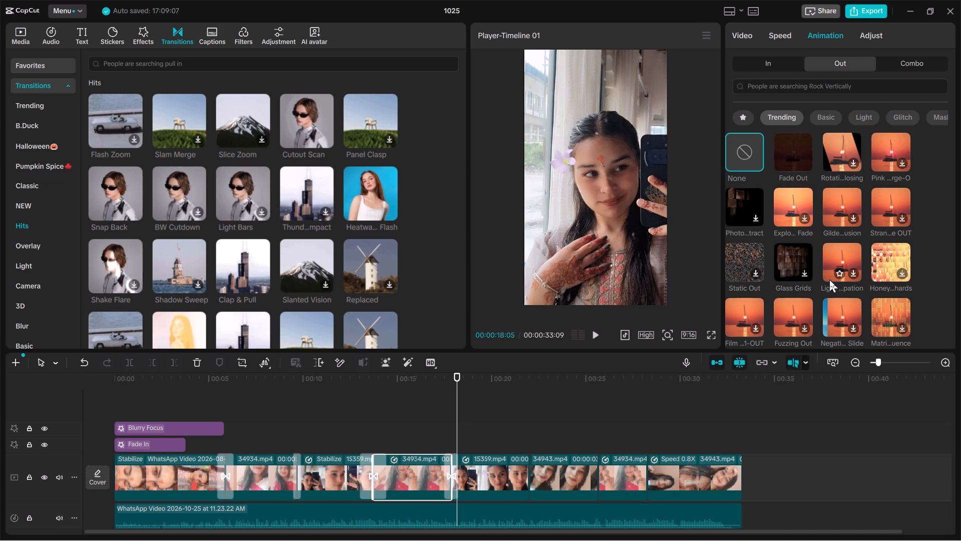
scroll(829, 280, "down", 2)
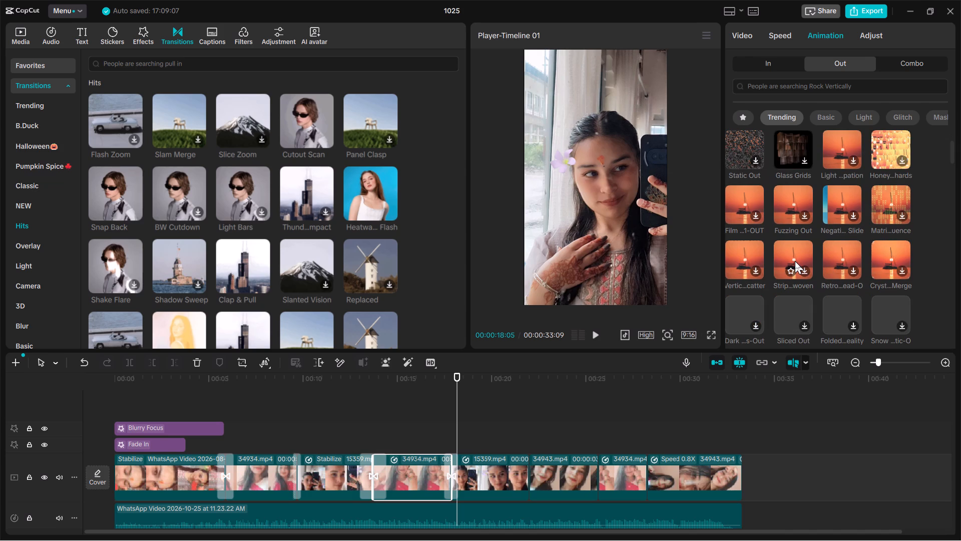